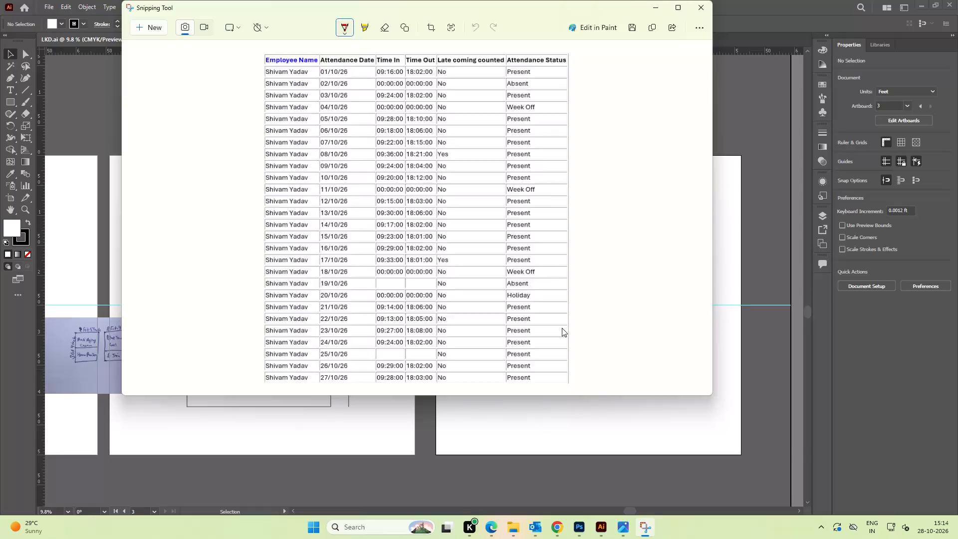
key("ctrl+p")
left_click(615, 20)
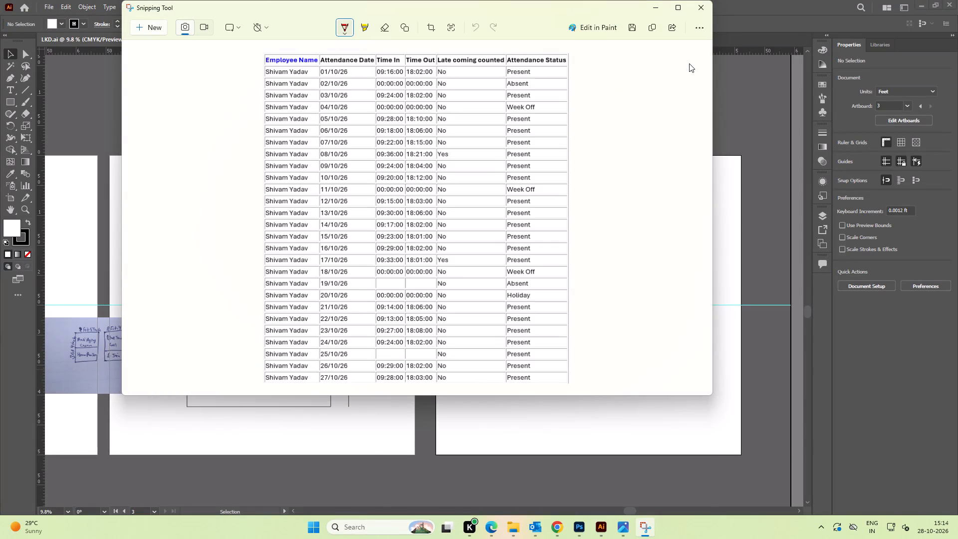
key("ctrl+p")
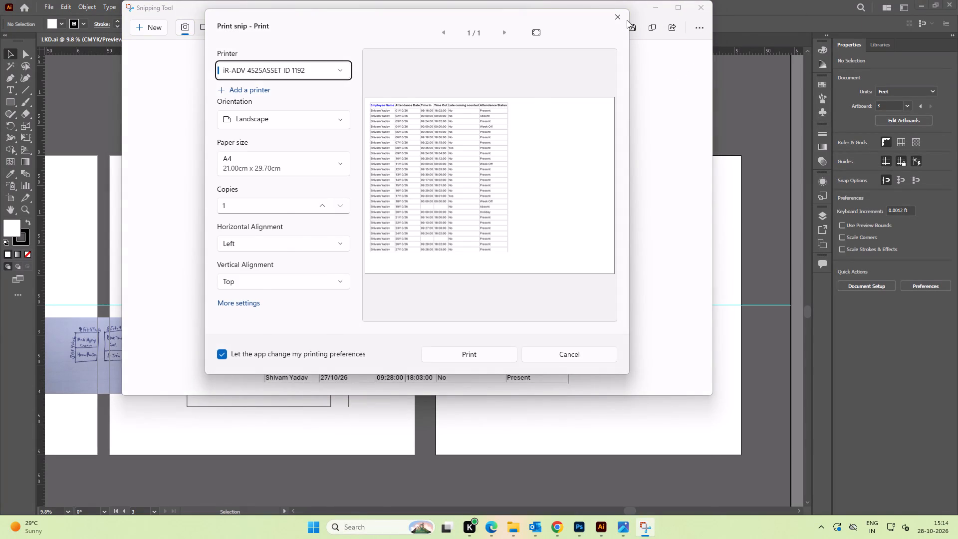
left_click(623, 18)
Minimize the attendance table snip and return to the LKD.ai artwork in Illustrator.
left_click(660, 6)
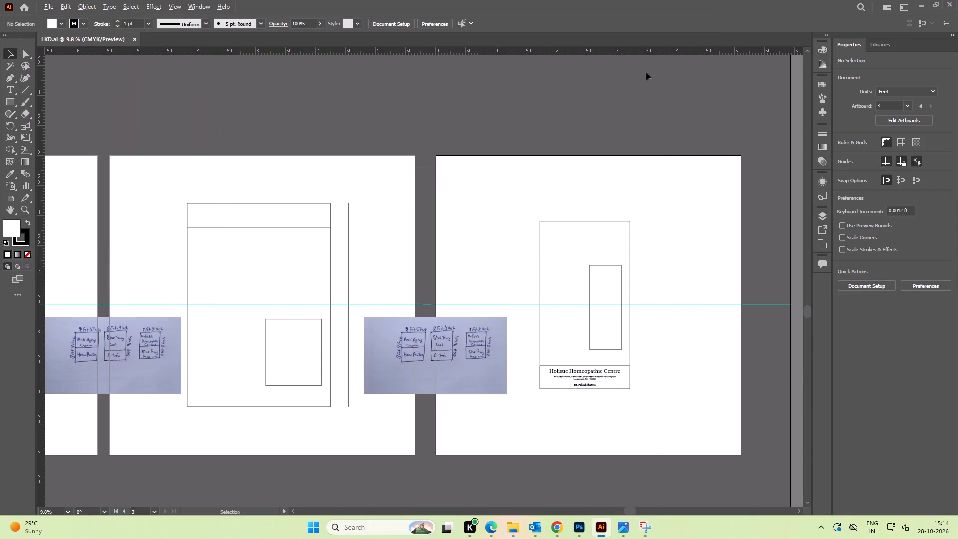
key("alt+Tab")
left_click(388, 218, "alt")
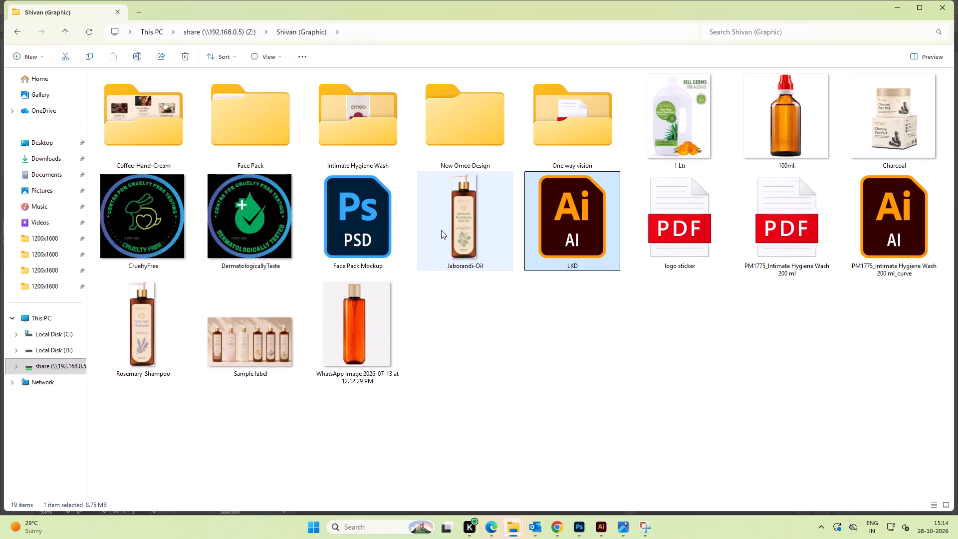
key("alt+Tab")
left_click(299, 231, "alt")
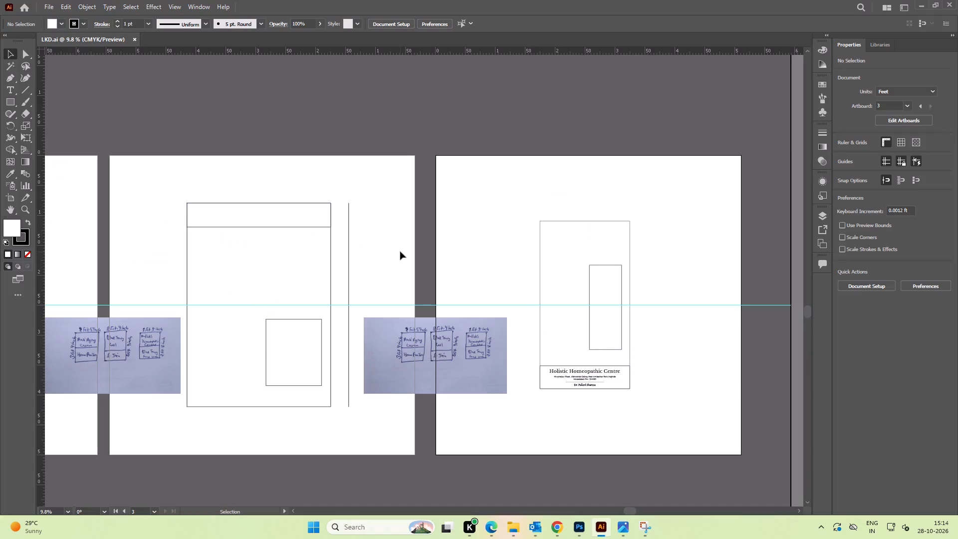
Look over the artboards in LKD.ai, from the Holistic Homeopathic Centre layout across to the first artboard and its handwritten sketch photo.
key("space")
left_click_drag(352, 306, 419, 257)
scroll(410, 261, "down", 1, "alt")
key("space")
key("space")
key("space")
key("space")
left_click_drag(365, 255, 462, 238)
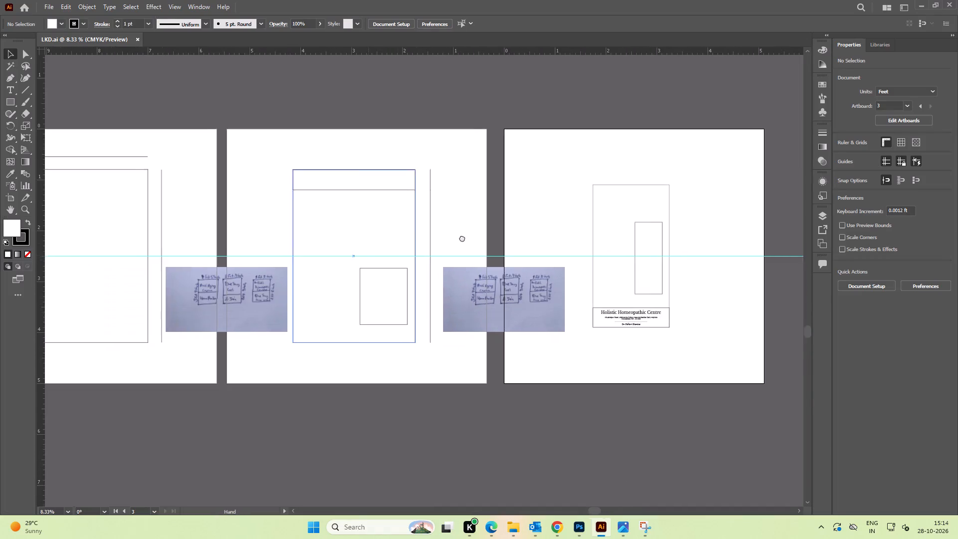
left_click_drag(462, 238, 484, 232)
key("space")
left_click_drag(176, 254, 307, 246)
scroll(205, 248, "up", 2, "alt")
scroll(205, 248, "down", 2, "alt")
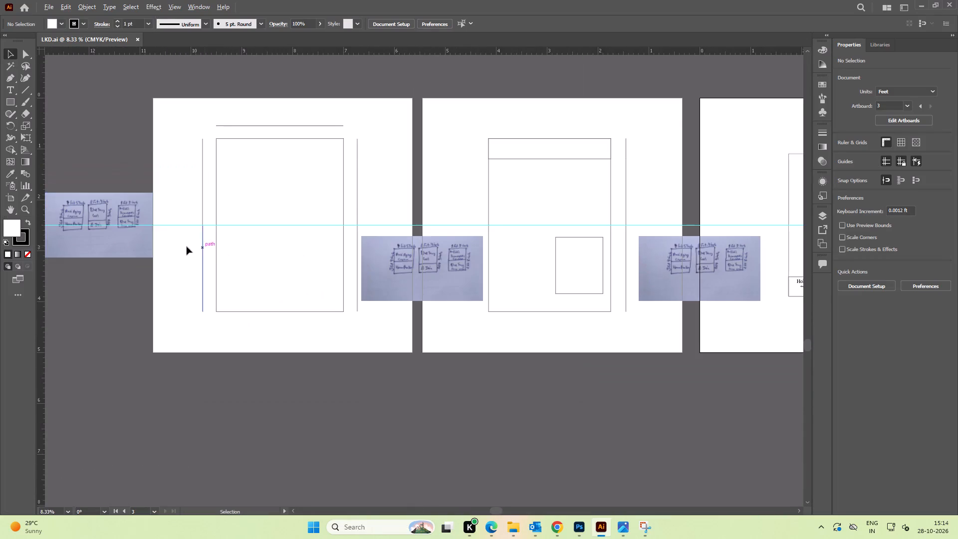
Move the handwritten sketch photo beside the first artboard about 0.7 ft towards the artboard, overlapping its edge.
left_click(166, 242)
left_click_drag(117, 238, 154, 236)
left_click(127, 154)
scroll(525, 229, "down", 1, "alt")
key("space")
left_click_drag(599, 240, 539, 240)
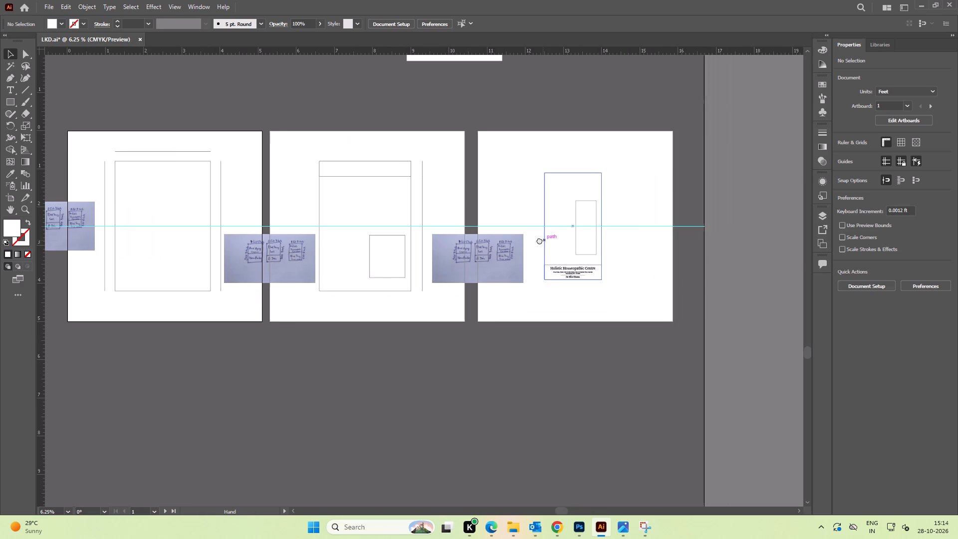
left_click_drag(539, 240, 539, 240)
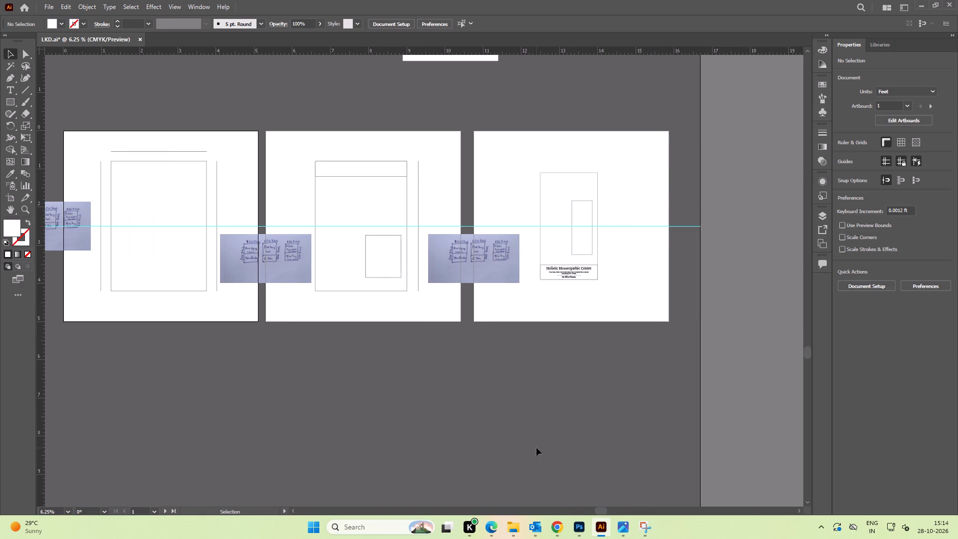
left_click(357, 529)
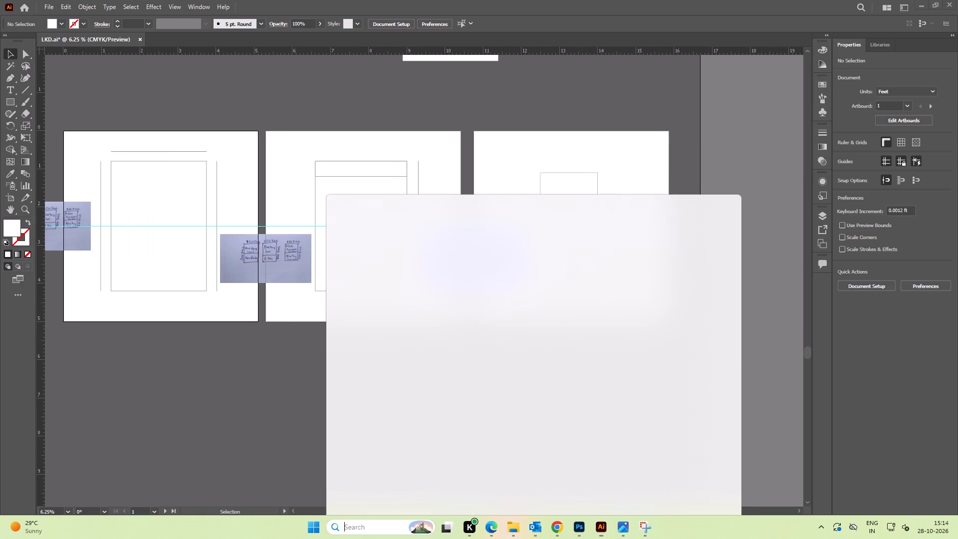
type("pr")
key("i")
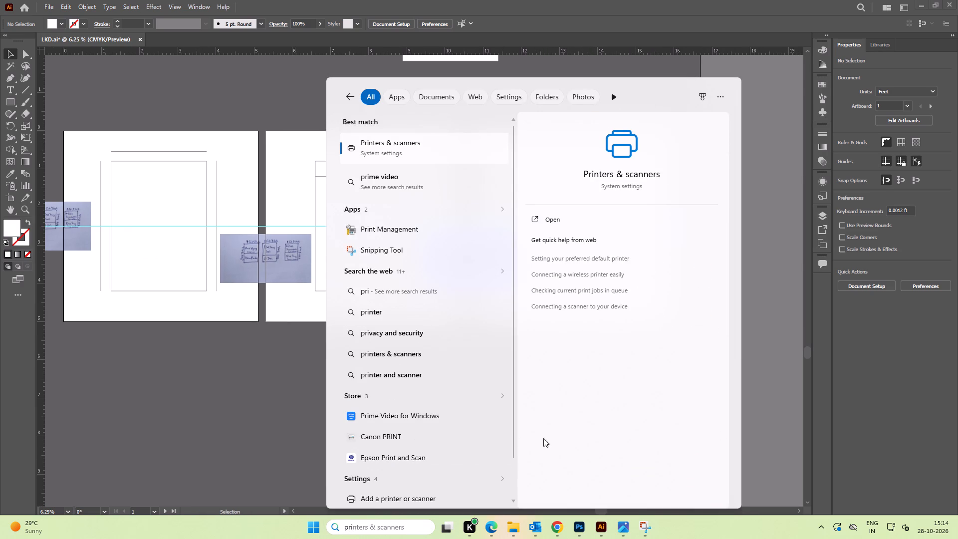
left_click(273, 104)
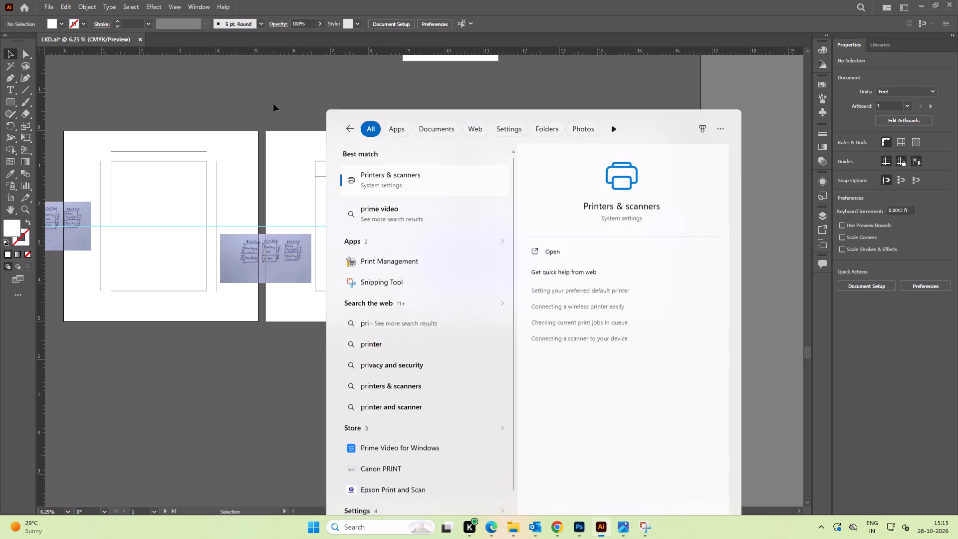
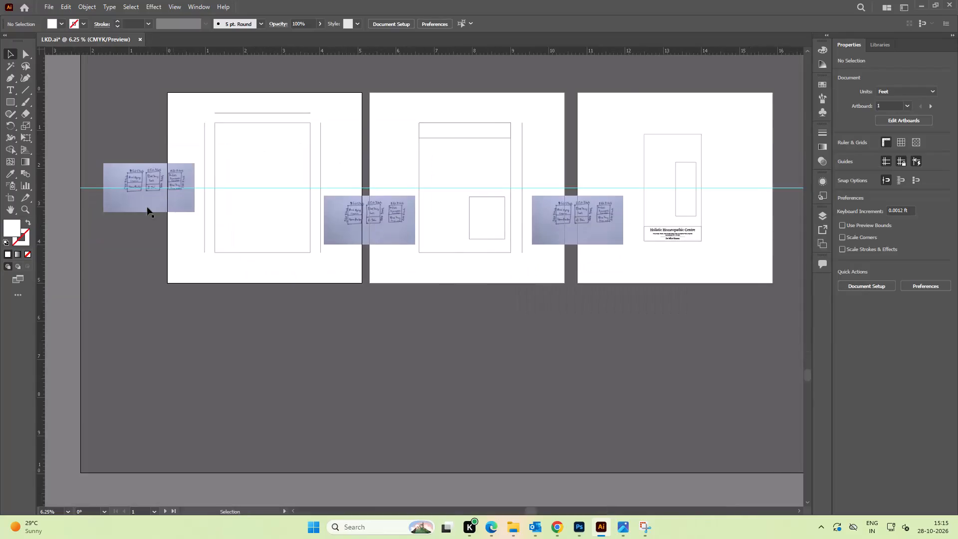
Move the handwritten sketch photo about 2.9 ft across and 2.4 ft down, just below the first artboard's rectangle with left edges aligned.
scroll(140, 205, "up", 2, "alt")
key("space")
left_click_drag(138, 194, 223, 204)
left_click_drag(201, 179, 426, 365)
key("space")
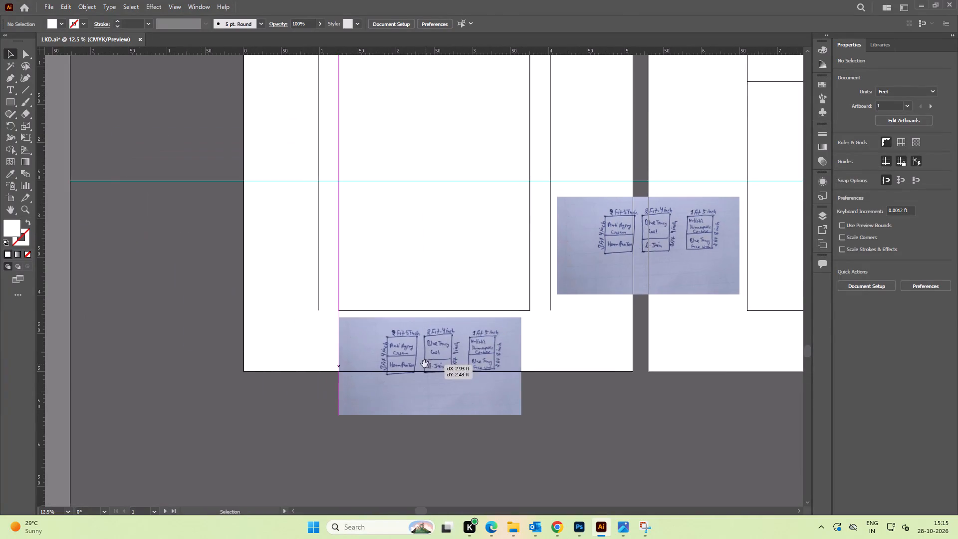
left_click_drag(480, 353, 401, 334)
left_click(471, 337)
Examine the dimensions and product labels written in the sketch photo below the first artboard's rectangle.
scroll(350, 347, "up", 3, "alt")
key("space")
left_click_drag(366, 363, 361, 340)
scroll(353, 317, "down", 2, "alt")
key("space")
key("space")
key("space")
key("space")
key("space")
key("space")
key("space")
key("space")
key("space")
key("space")
key("space")
key("space")
key("space")
key("space")
key("space")
key("space")
key("space")
key("space")
key("space")
key("space")
left_click_drag(362, 265, 327, 413)
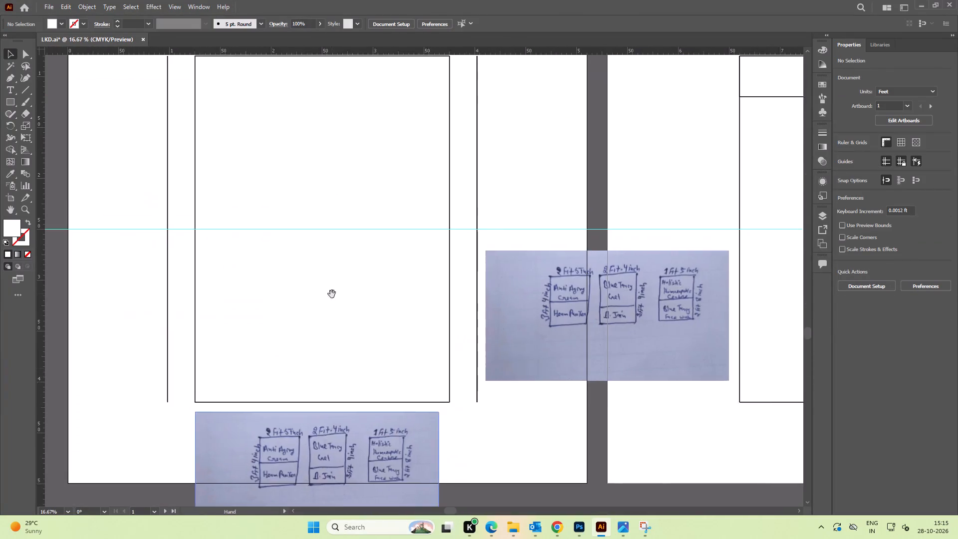
left_click_drag(332, 294, 354, 148)
left_click_drag(332, 354, 335, 320)
scroll(291, 279, "up", 3)
key("space")
left_click_drag(297, 300, 294, 278)
Switch to File Explorer and open the Cream & Gel folder under D:, omeo cosmatic, Banner, Durga Puja.
key("alt+Tab")
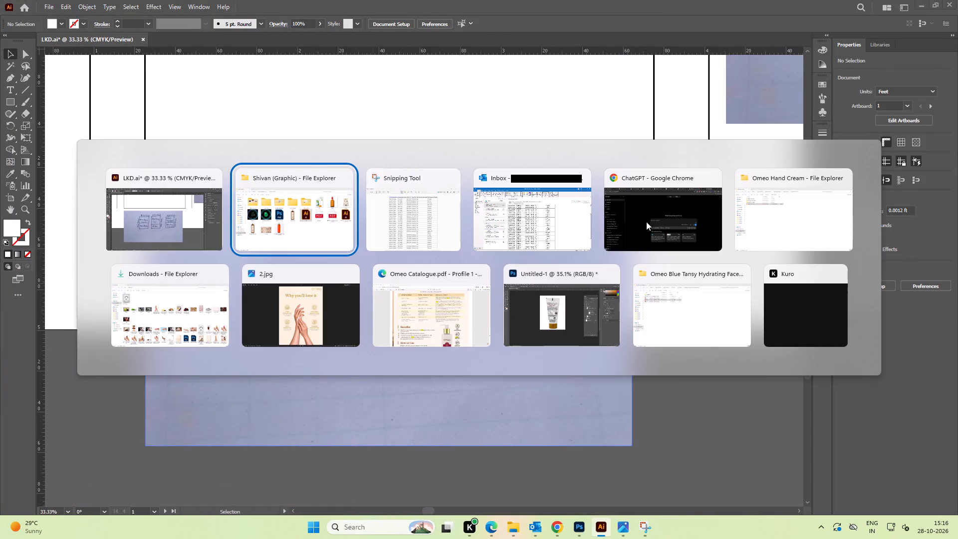
left_click(132, 308, "alt")
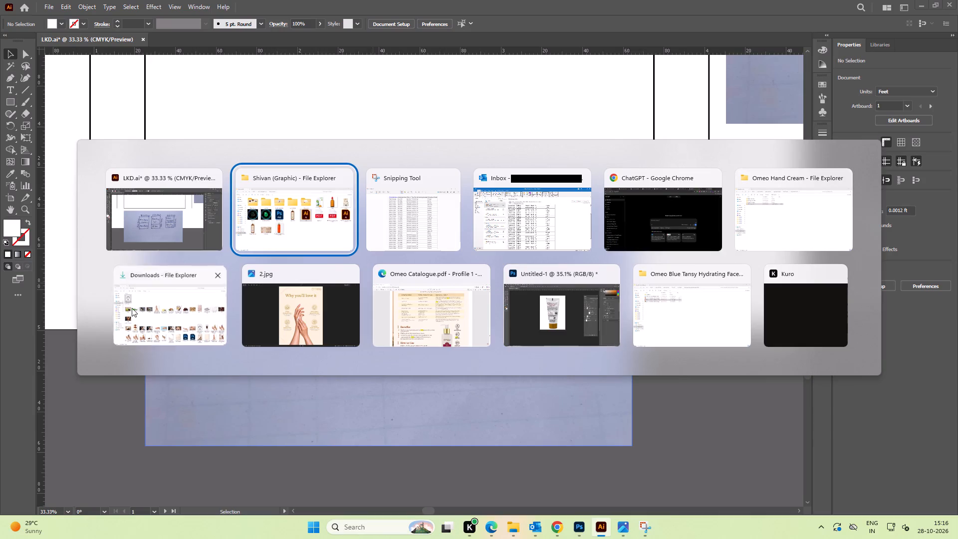
left_click(50, 351)
double_click(739, 124)
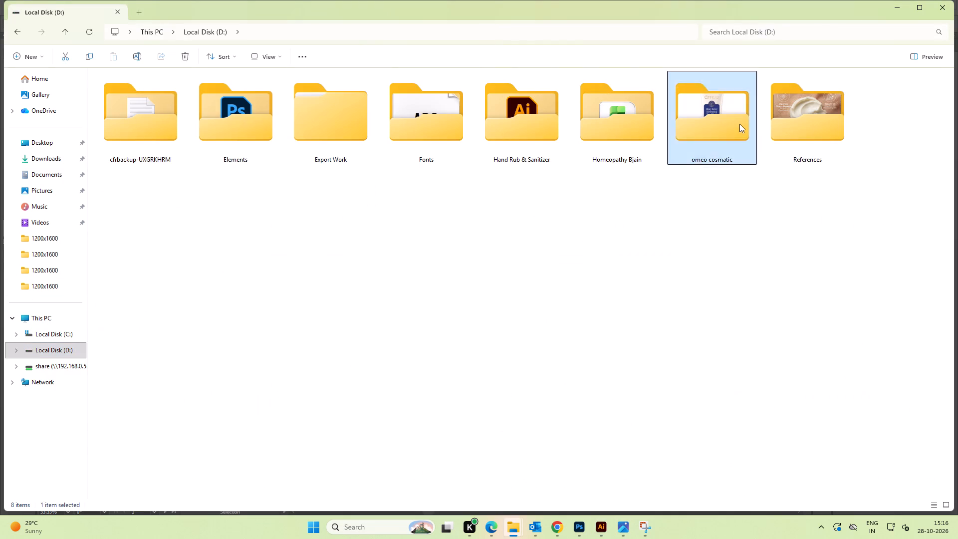
double_click(351, 119)
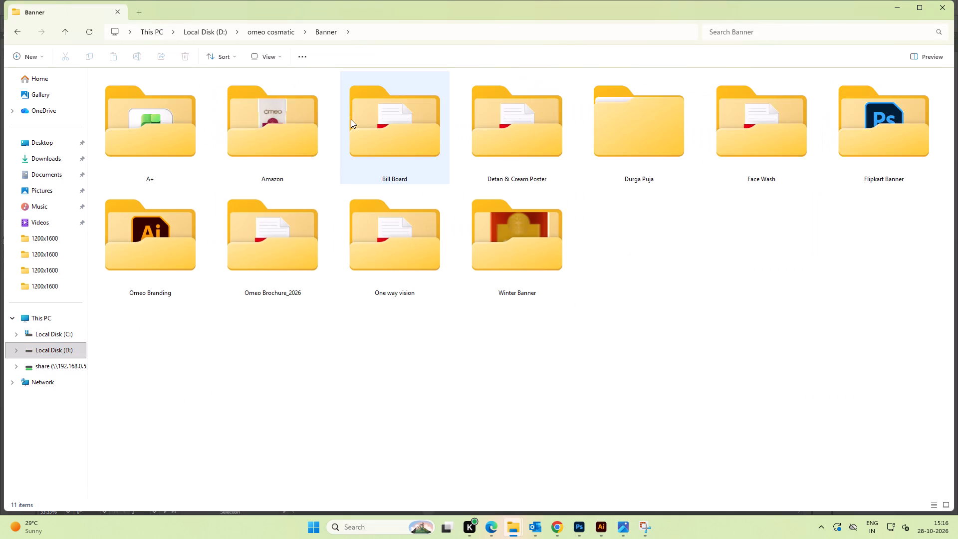
double_click(655, 136)
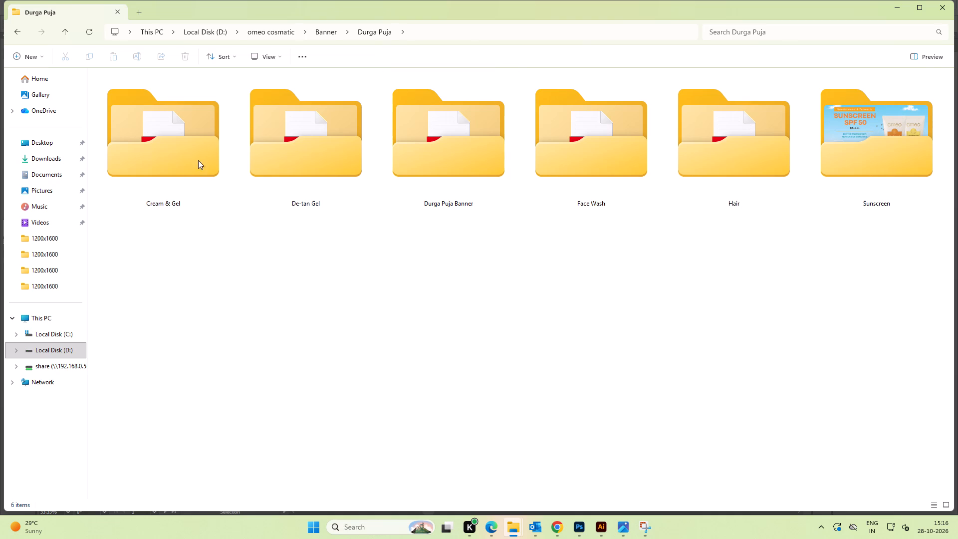
double_click(173, 154)
Preview the Illustrator file Cream &Gel and open it in Illustrator.
key("space")
key("space")
key("space")
key("space")
key("space")
key("space")
key("space")
key("space")
key("space")
key("space")
key("space")
key("space")
key("space")
key("space")
key("space")
key("space")
key("space")
key("space")
key("space")
key("space")
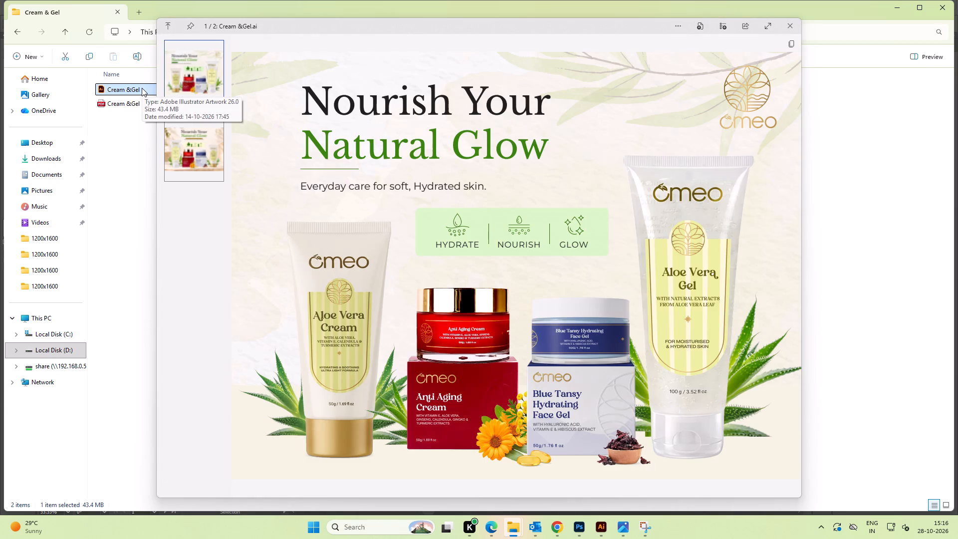
key("alt+Tab")
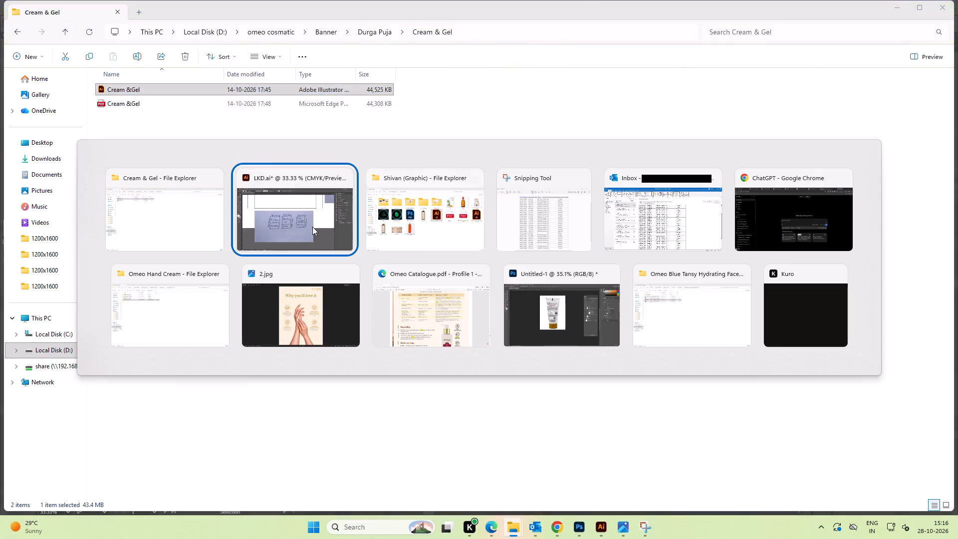
left_click(299, 225, "alt")
key("alt+Tab")
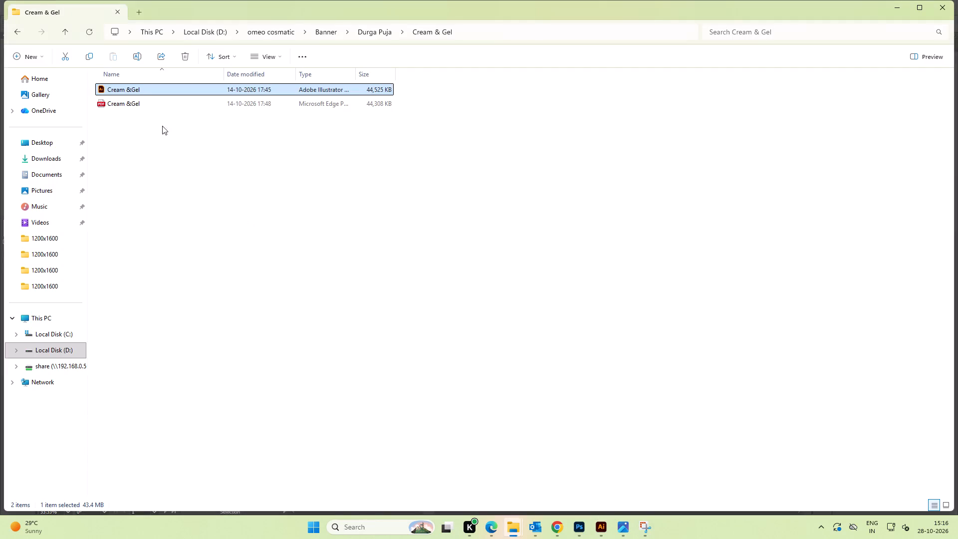
double_click(142, 92)
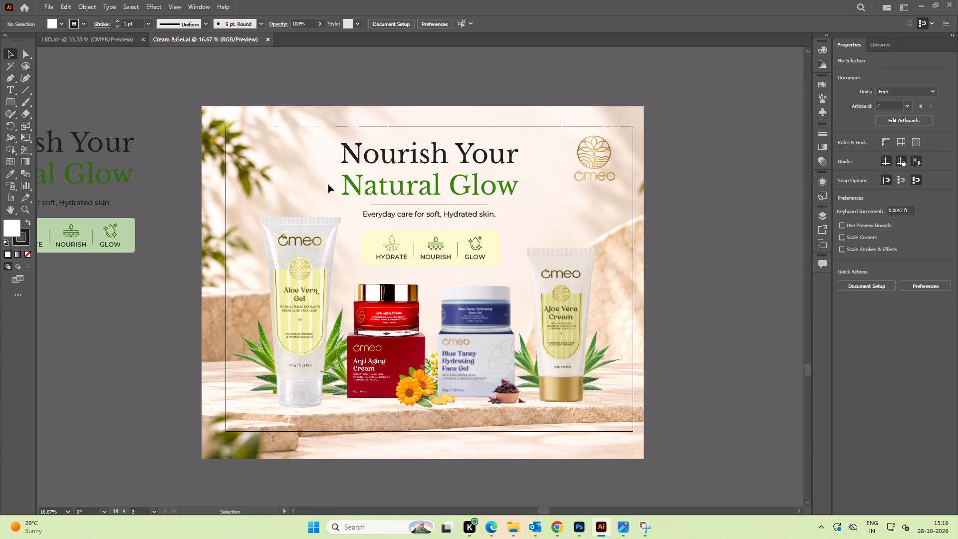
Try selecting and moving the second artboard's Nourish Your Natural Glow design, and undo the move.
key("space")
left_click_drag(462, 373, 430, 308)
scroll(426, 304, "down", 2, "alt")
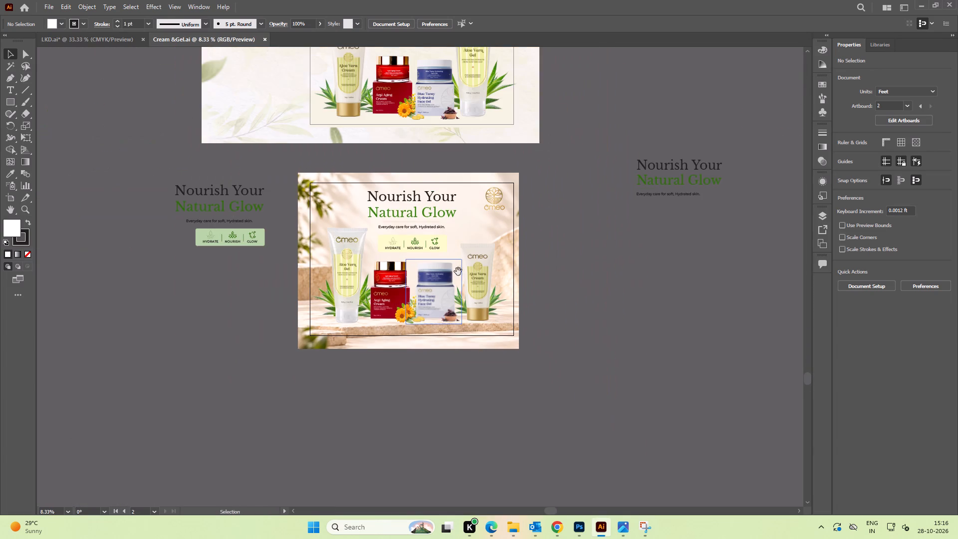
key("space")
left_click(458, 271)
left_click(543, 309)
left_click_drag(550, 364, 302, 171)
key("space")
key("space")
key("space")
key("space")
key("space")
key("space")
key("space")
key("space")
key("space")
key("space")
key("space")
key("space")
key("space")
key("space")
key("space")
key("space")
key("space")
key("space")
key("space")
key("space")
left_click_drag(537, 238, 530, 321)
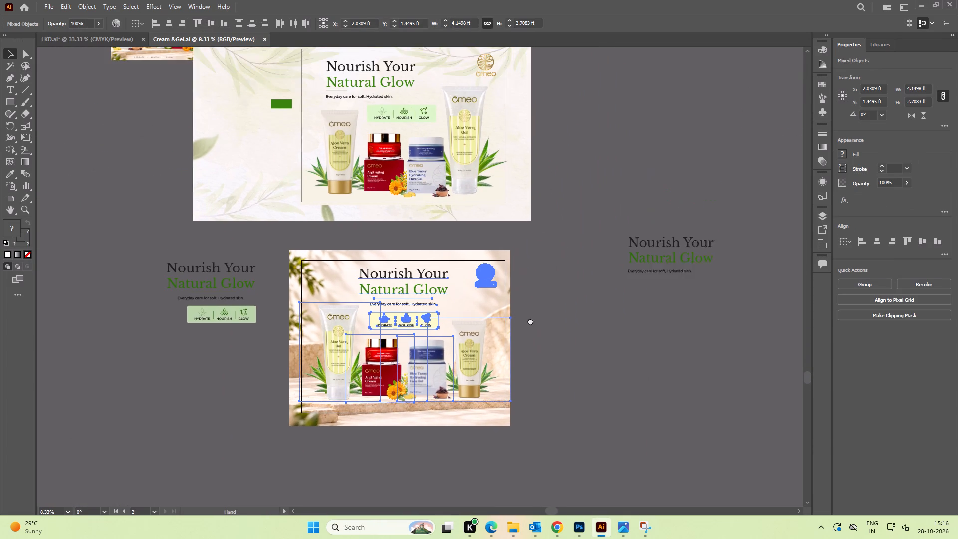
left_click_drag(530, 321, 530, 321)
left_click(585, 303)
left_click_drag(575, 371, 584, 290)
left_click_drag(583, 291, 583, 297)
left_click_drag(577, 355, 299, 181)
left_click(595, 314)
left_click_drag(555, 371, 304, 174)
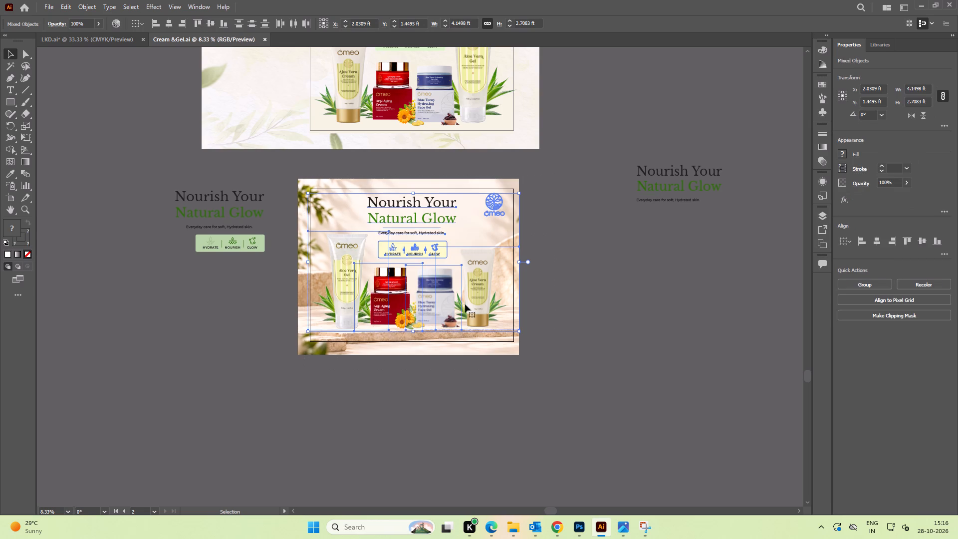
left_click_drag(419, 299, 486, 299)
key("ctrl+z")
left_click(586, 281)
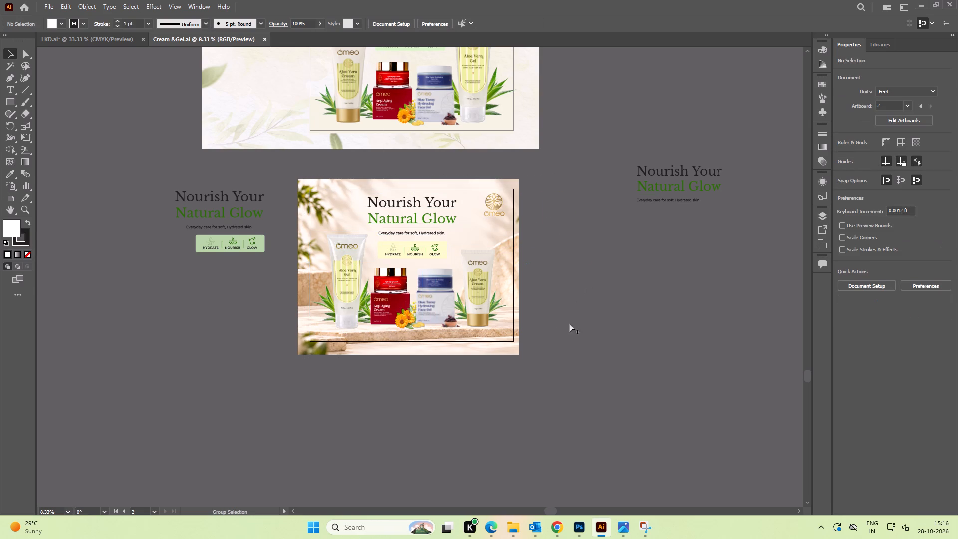
Unlock all objects in Cream &Gel.ai.
key("ctrl+alt+2")
left_click(584, 304)
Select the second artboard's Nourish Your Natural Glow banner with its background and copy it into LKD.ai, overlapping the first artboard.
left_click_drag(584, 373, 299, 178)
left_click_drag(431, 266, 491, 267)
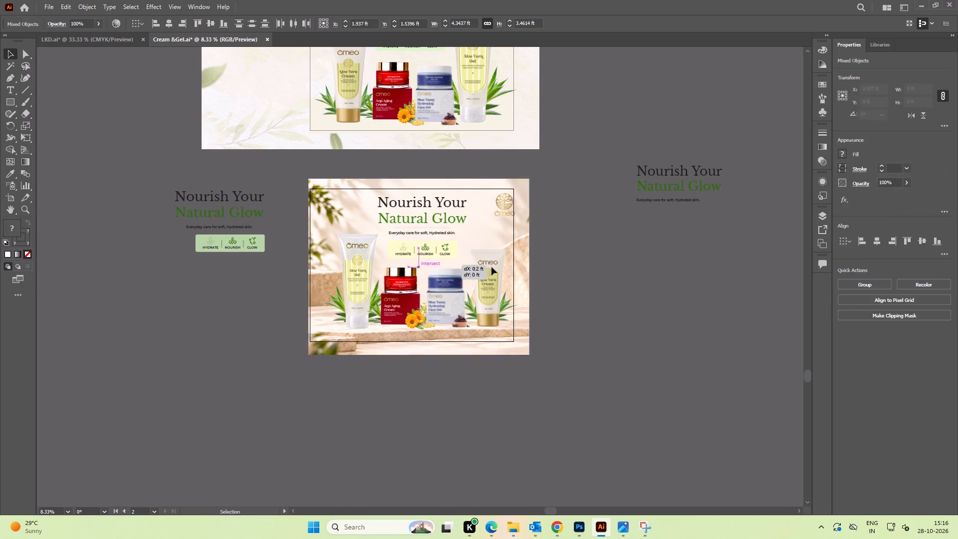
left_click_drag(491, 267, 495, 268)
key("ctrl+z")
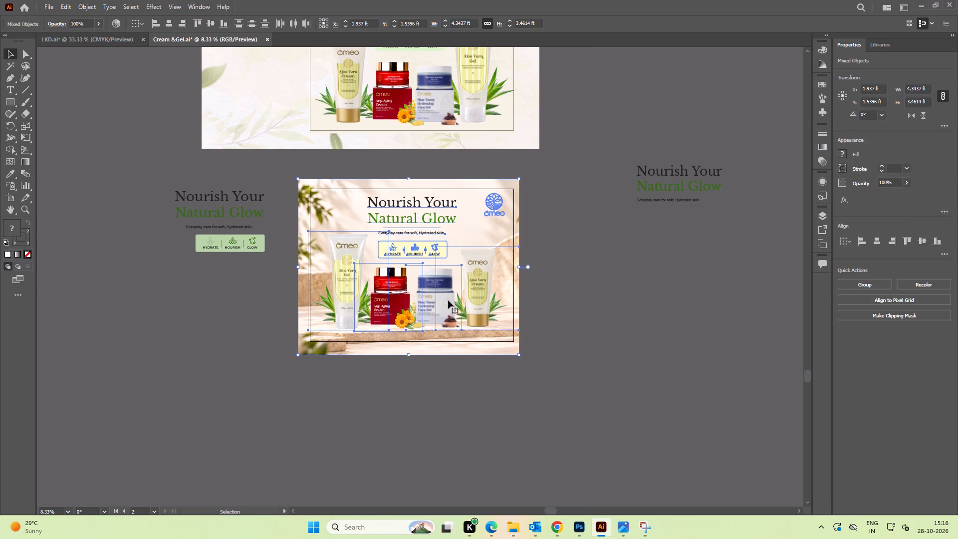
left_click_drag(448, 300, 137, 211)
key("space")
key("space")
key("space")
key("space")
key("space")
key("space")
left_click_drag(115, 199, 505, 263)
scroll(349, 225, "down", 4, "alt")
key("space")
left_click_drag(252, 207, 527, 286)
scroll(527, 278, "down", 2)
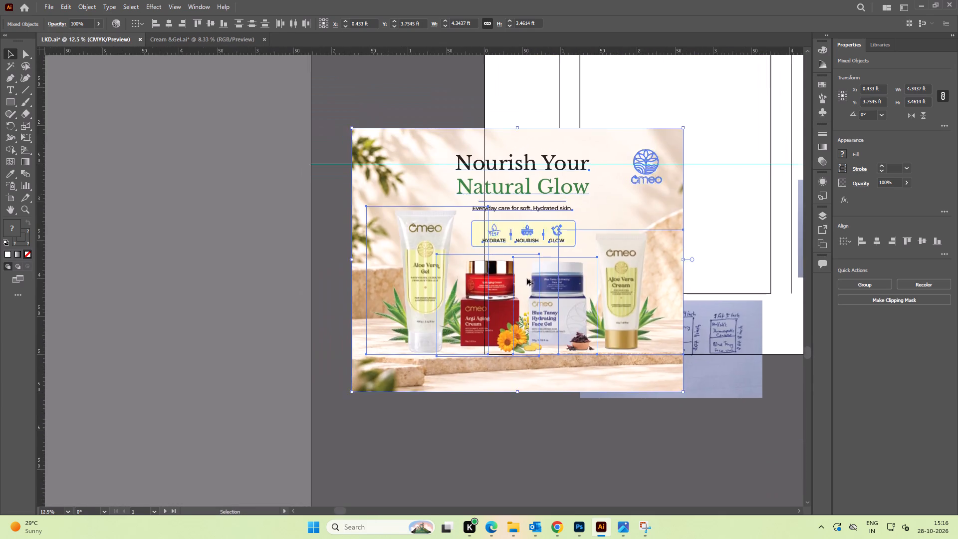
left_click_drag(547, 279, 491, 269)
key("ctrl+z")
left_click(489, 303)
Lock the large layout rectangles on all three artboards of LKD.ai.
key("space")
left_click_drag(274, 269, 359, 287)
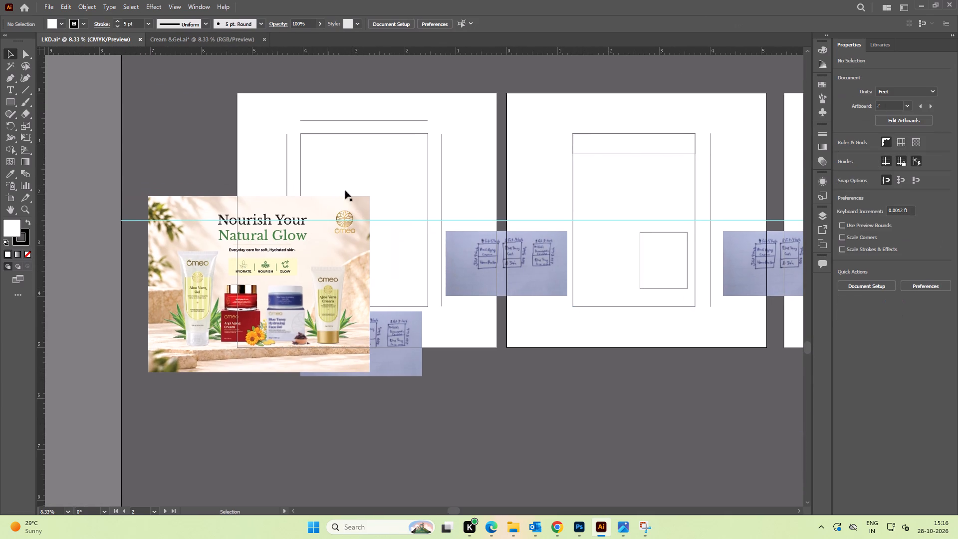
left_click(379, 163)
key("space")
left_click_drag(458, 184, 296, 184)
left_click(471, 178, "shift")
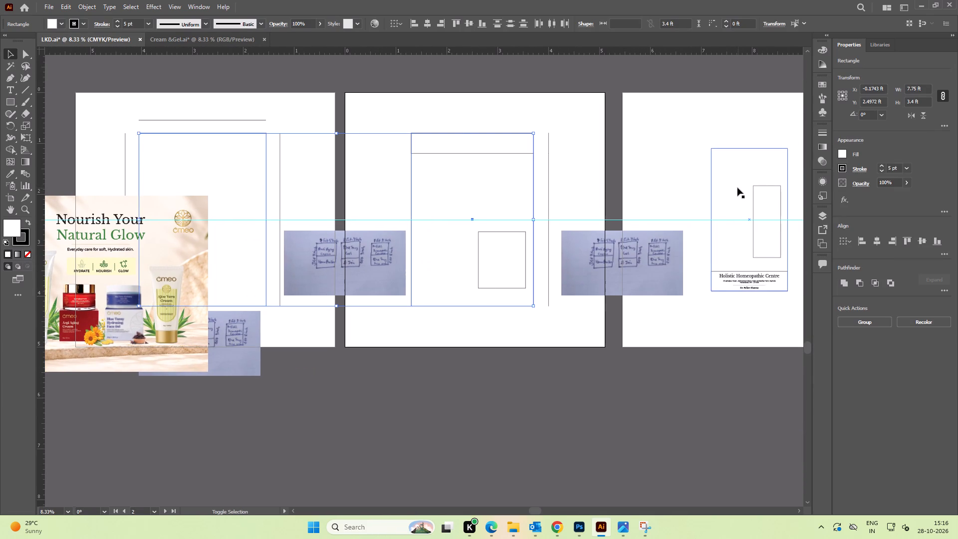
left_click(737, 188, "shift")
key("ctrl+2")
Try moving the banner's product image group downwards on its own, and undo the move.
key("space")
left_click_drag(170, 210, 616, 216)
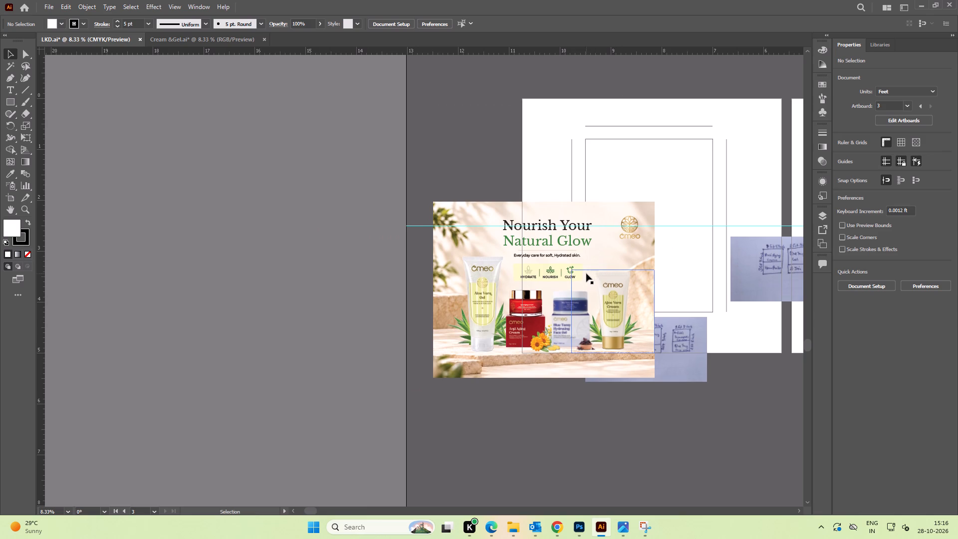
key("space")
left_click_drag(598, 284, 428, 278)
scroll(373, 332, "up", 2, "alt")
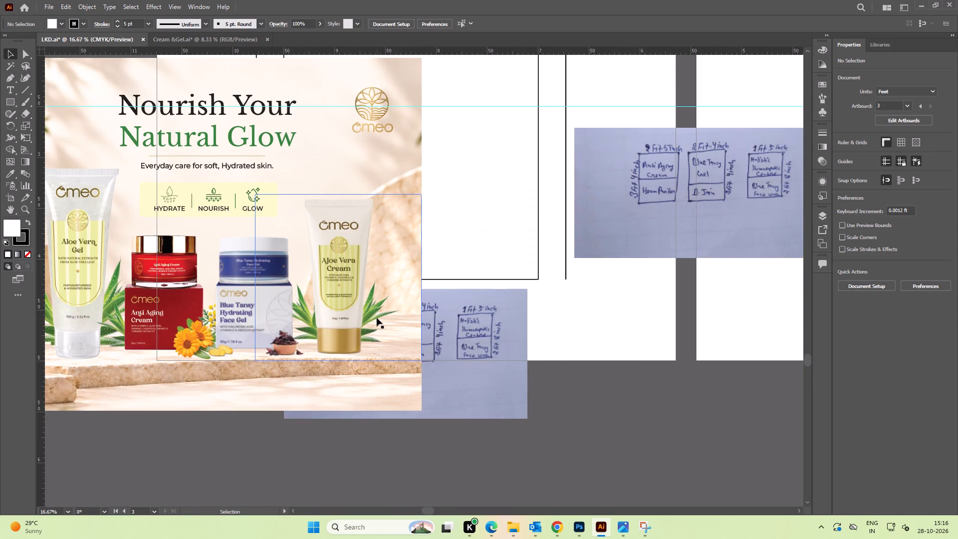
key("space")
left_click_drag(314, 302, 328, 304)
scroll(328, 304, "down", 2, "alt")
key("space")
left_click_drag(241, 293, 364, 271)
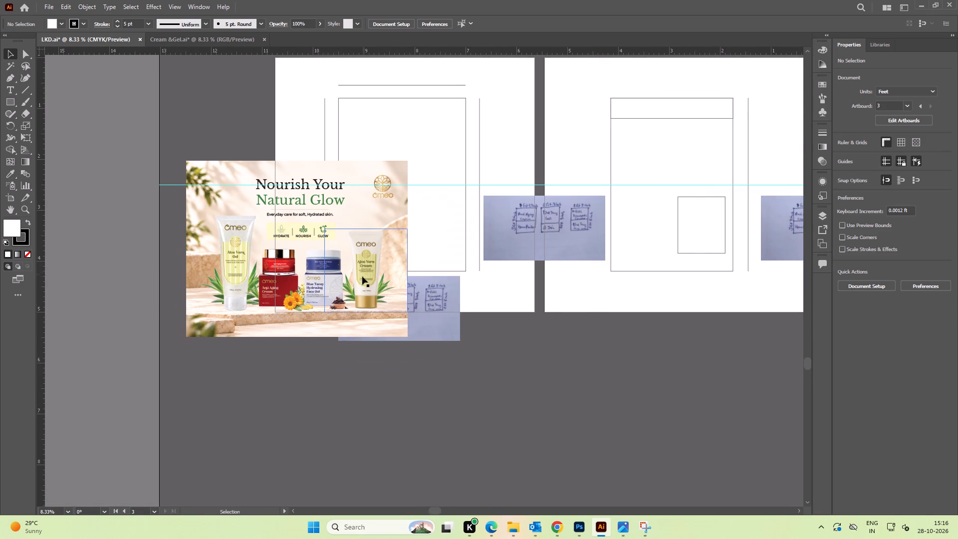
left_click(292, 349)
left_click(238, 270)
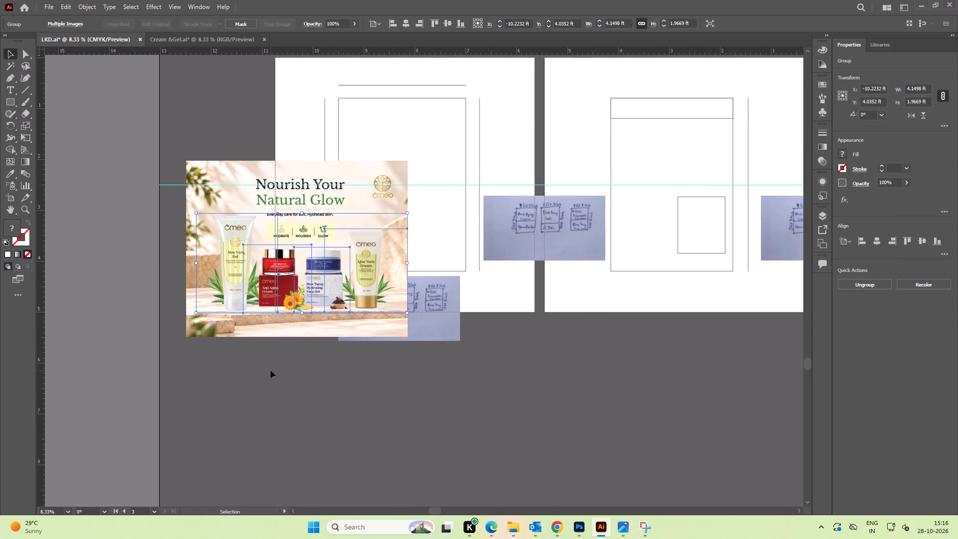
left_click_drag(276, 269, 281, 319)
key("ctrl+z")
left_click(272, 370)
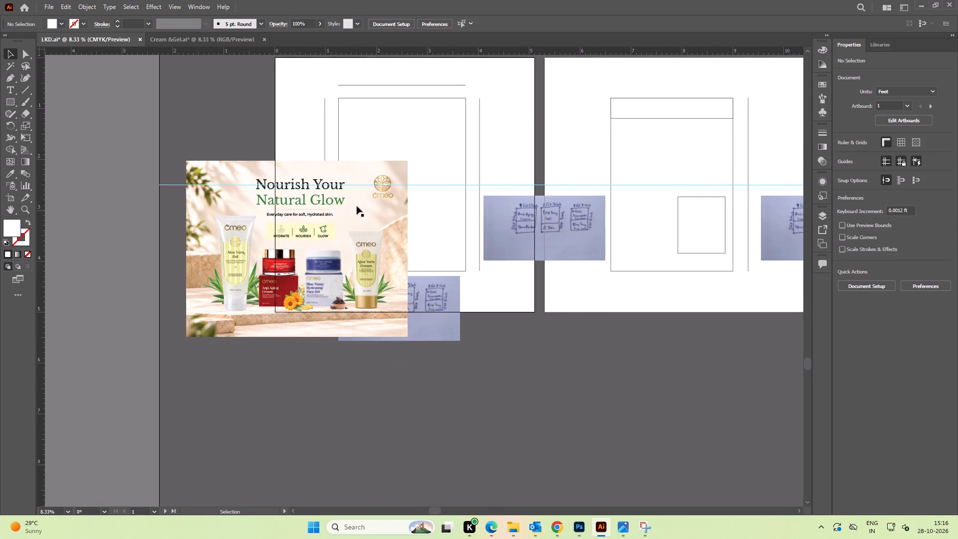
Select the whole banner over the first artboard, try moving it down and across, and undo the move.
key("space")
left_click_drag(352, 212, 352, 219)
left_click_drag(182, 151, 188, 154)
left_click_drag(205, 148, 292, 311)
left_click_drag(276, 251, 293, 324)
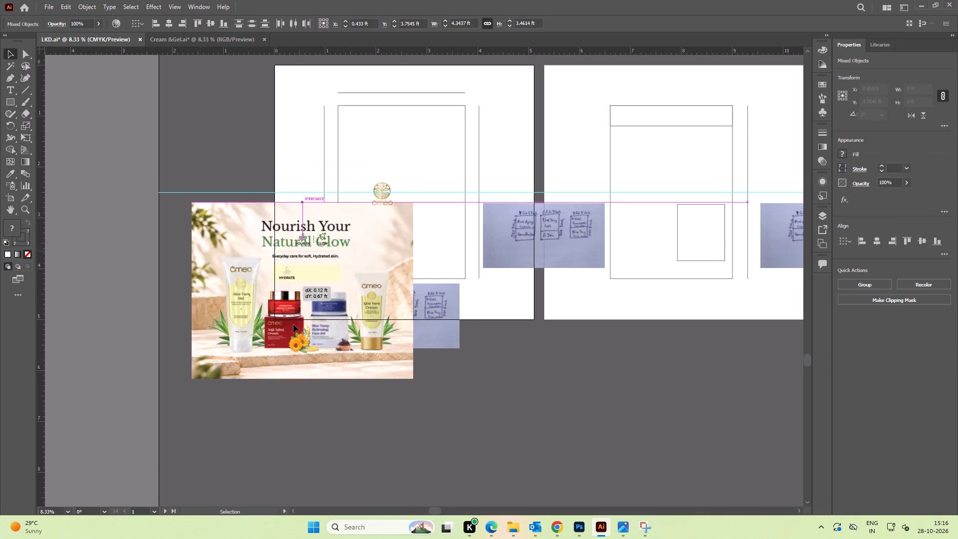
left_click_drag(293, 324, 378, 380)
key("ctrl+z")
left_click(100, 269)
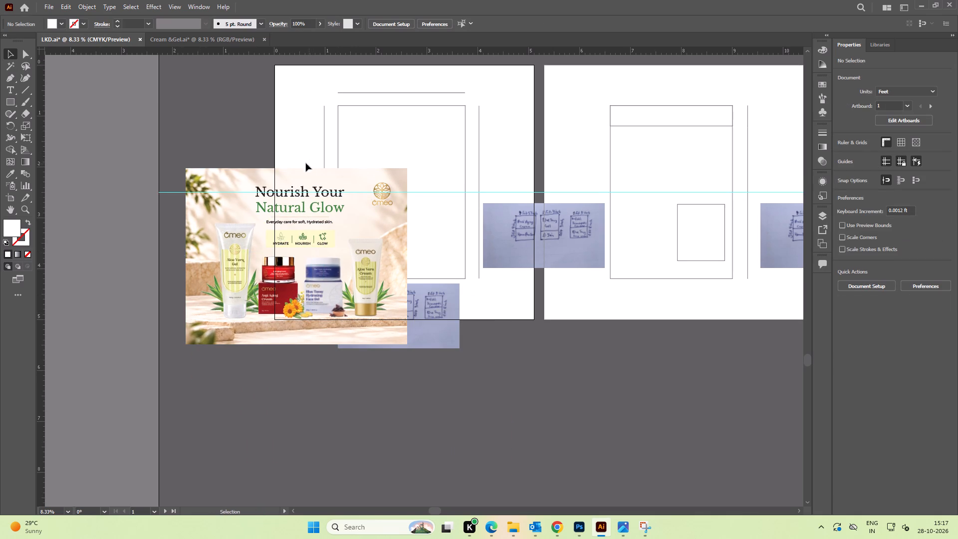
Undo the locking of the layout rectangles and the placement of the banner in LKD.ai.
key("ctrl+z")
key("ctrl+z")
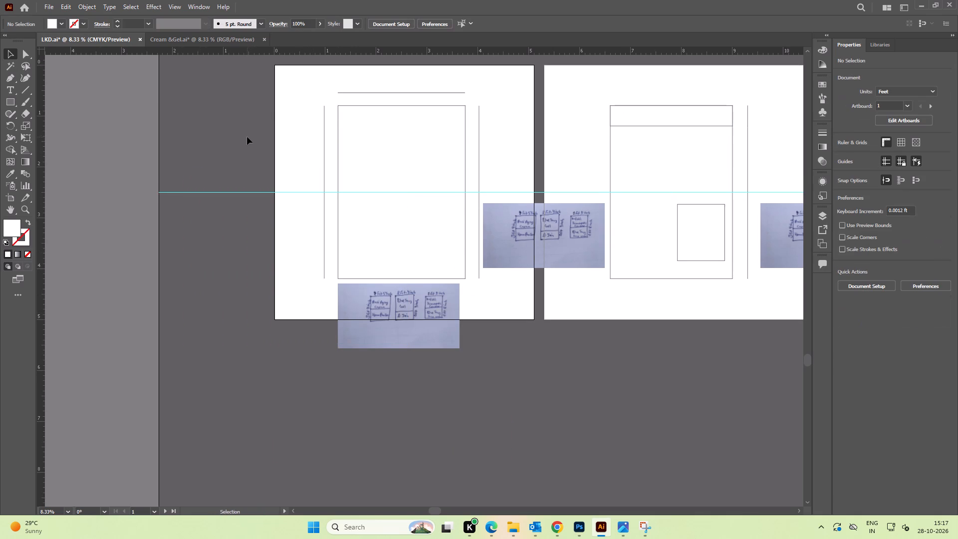
Lock the large layout rectangles on all three artboards of LKD.ai.
left_click(388, 151)
left_click(622, 166, "shift")
key("space")
left_click_drag(693, 158, 510, 165)
left_click(743, 161, "shift")
key("ctrl+2")
key("space")
left_click_drag(189, 163, 266, 166)
left_click(161, 132)
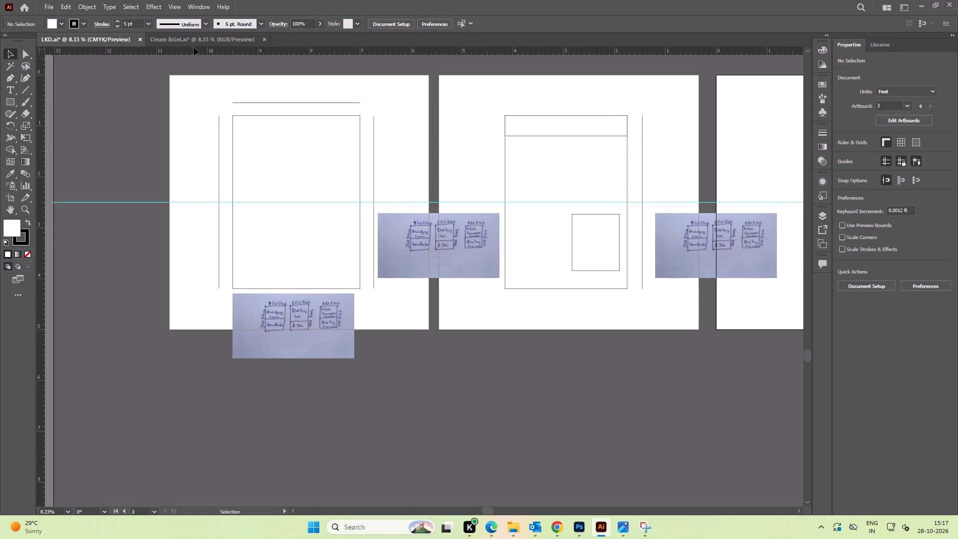
Group the whole "Nourish Your Natural Glow" banner in Cream &Gel.ai and bring it into LKD.ai, above the first artboard.
left_click(158, 41)
key("ctrl+g")
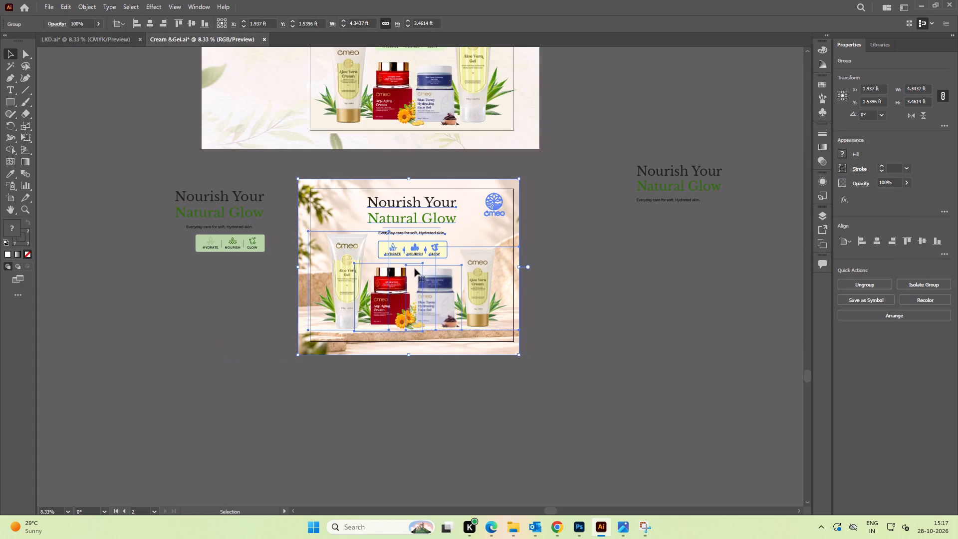
left_click_drag(414, 269, 108, 35)
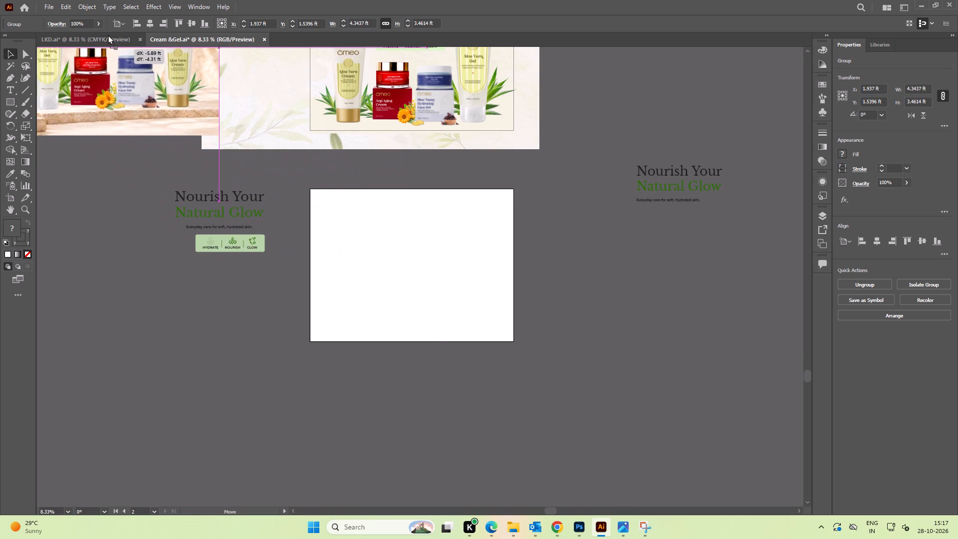
left_click_drag(108, 35, 305, 227)
scroll(304, 223, "down", 2, "alt")
key("space")
left_click_drag(306, 221, 319, 269)
left_click_drag(312, 364, 318, 237)
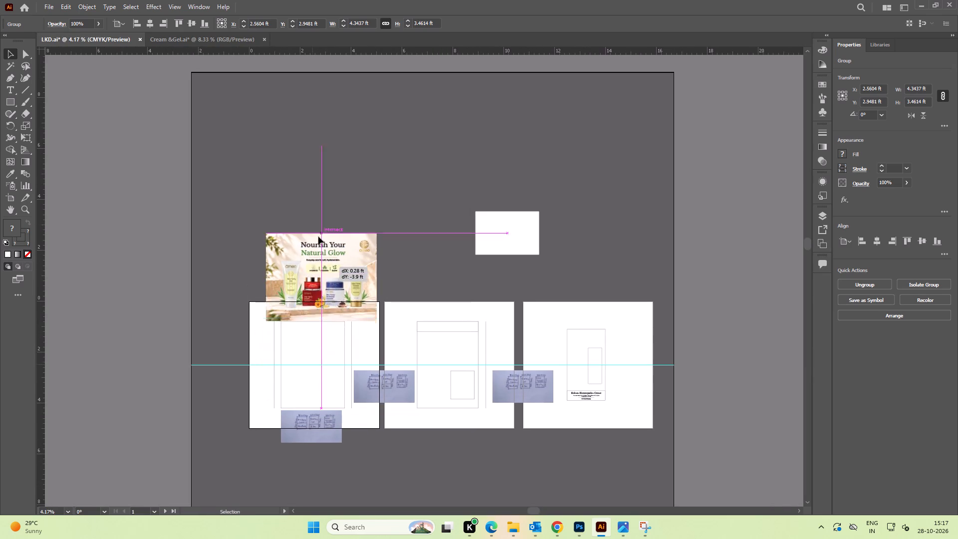
left_click_drag(318, 237, 318, 233)
left_click(384, 236)
Ungroup the banner and its product image group so that each product image can be selected separately.
key("space")
left_click_drag(427, 266, 447, 206)
left_click(447, 206)
scroll(347, 214, "up", 2, "alt")
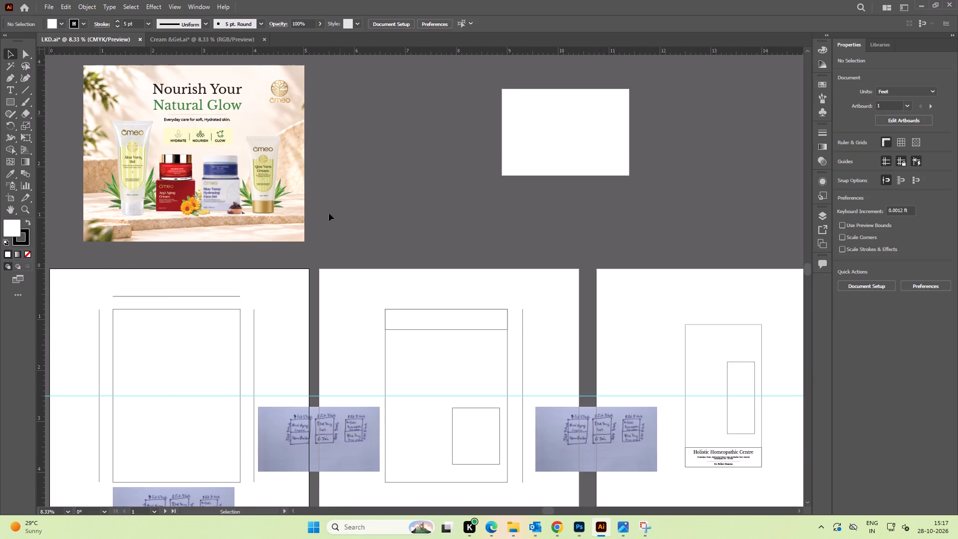
key("space")
left_click_drag(310, 221, 421, 227)
left_click(438, 215)
left_click(449, 190)
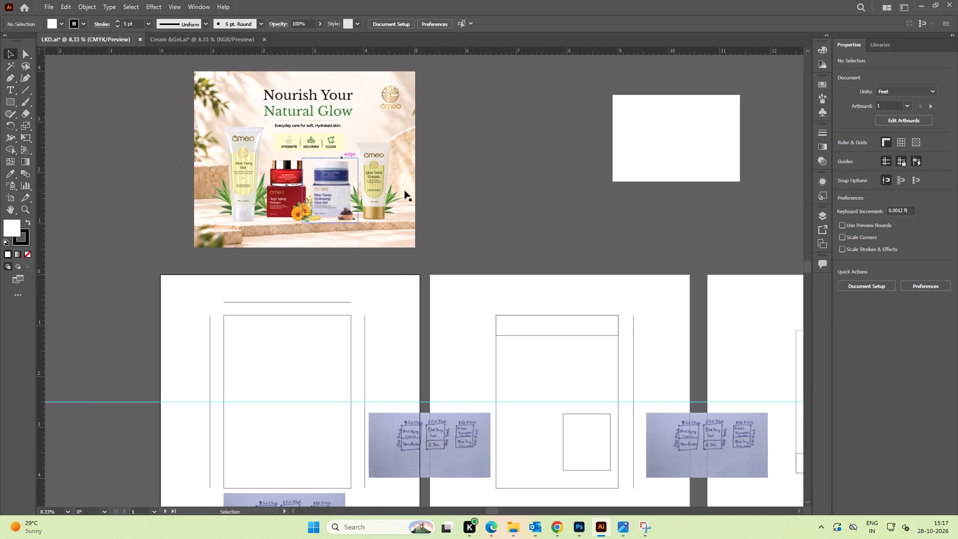
left_click_drag(373, 189, 393, 189)
key("ctrl+z")
key("ctrl+shift+g")
left_click(442, 172)
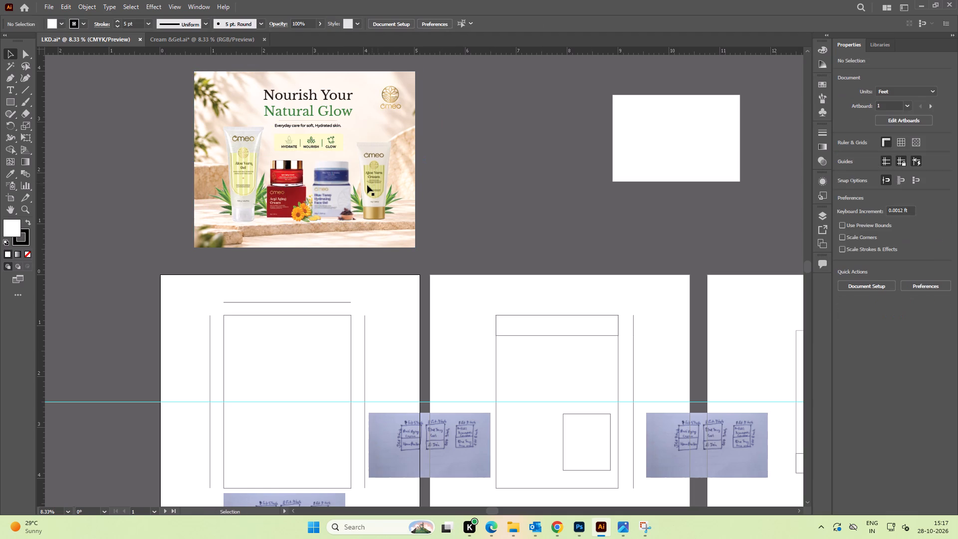
left_click_drag(367, 185, 402, 187)
key("ctrl+z")
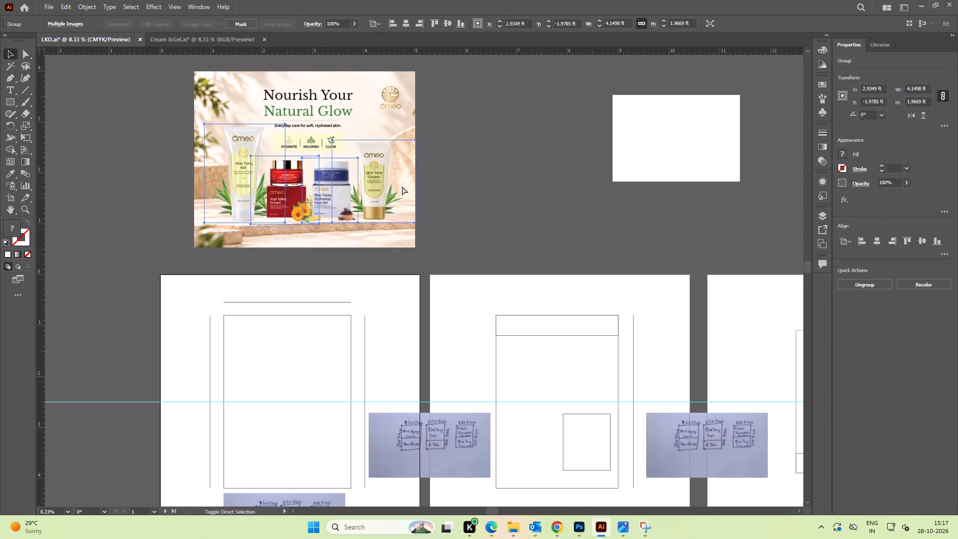
key("ctrl+shift+g")
left_click(468, 178)
Delete the Aloe Vera Cream, Blue Tansy Hydrating Face Gel and Aloe Vera Gel images from the banner.
scroll(358, 196, "up", 1, "alt")
left_click_drag(371, 201, 375, 201)
key("Delete")
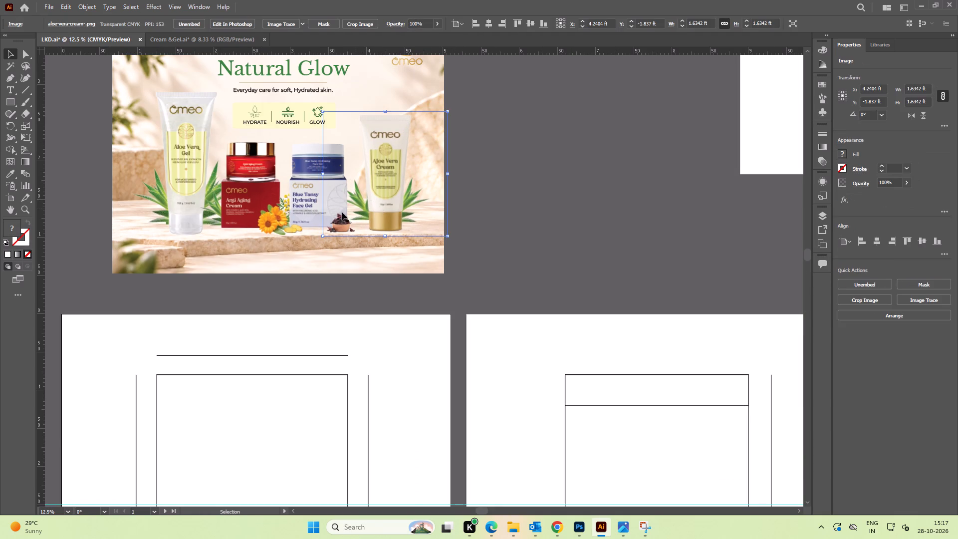
left_click_drag(336, 201, 361, 201)
key("Delete")
left_click_drag(196, 195, 172, 195)
key("Delete")
key("ctrl+z")
left_click(91, 174)
left_click(176, 121)
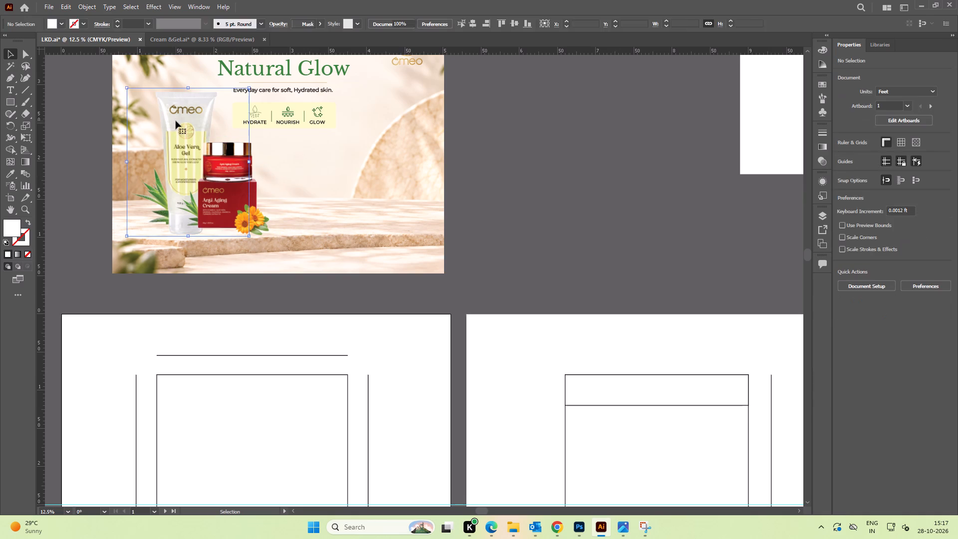
key("Delete")
Move the Anti Aging Cream image out of the banner onto the empty canvas beside its left edge.
scroll(254, 185, "down", 3)
left_click(413, 181)
key("space")
left_click_drag(393, 177, 411, 173)
left_click_drag(244, 177, 132, 175)
left_click(172, 98)
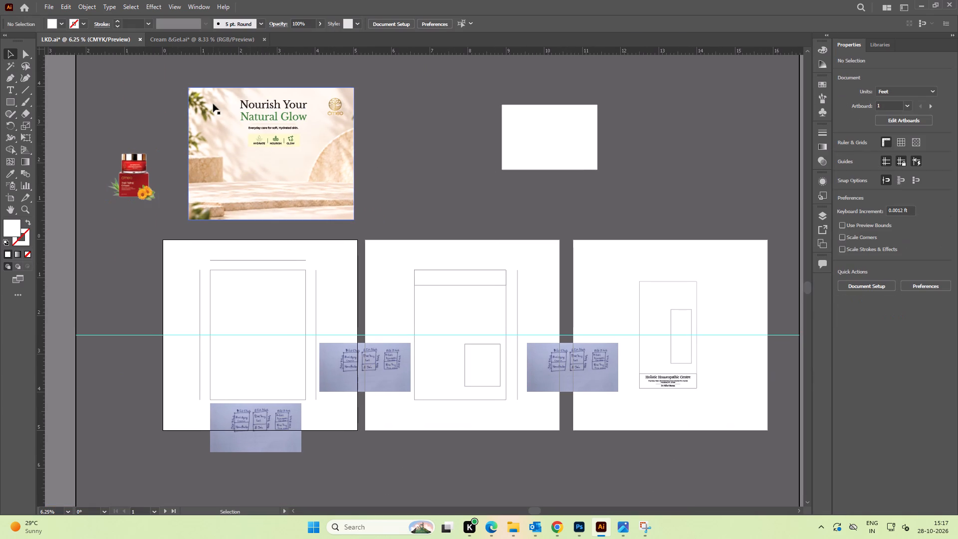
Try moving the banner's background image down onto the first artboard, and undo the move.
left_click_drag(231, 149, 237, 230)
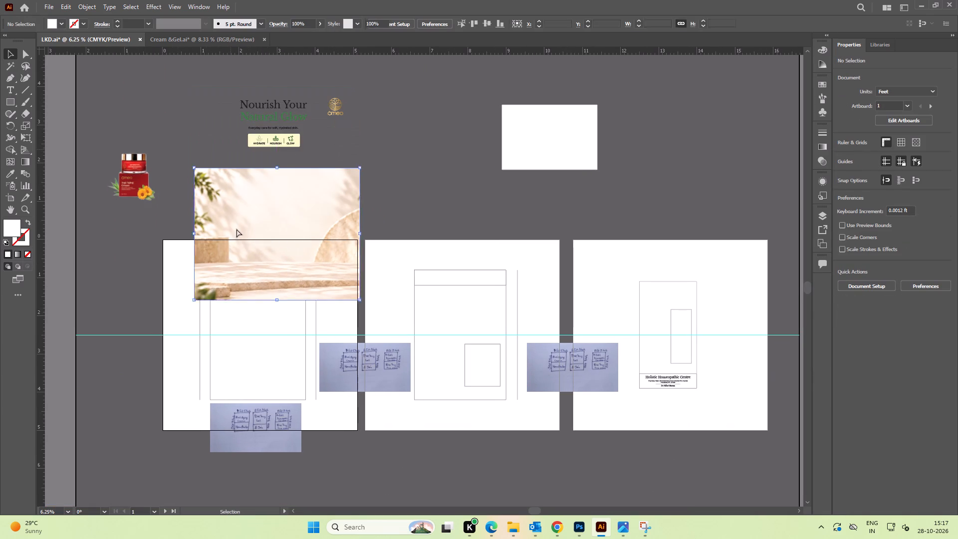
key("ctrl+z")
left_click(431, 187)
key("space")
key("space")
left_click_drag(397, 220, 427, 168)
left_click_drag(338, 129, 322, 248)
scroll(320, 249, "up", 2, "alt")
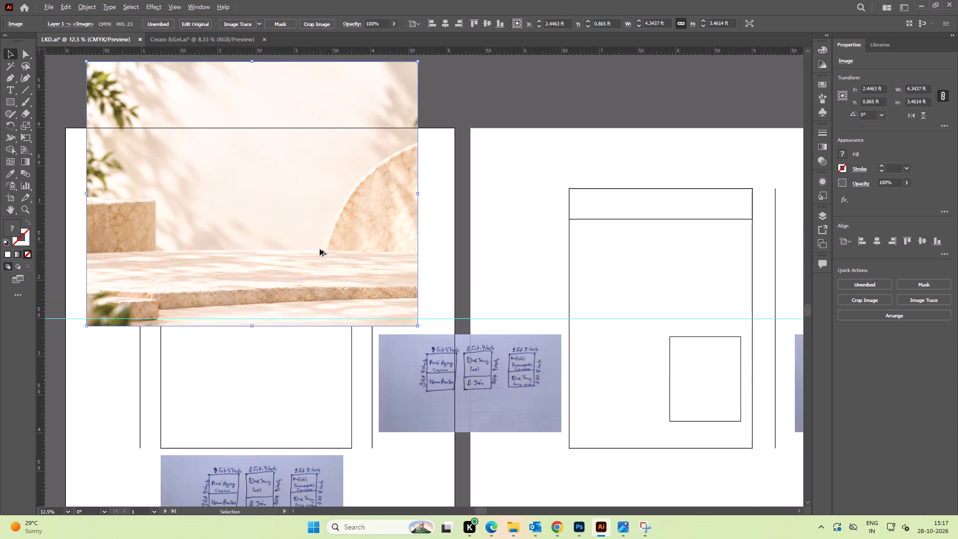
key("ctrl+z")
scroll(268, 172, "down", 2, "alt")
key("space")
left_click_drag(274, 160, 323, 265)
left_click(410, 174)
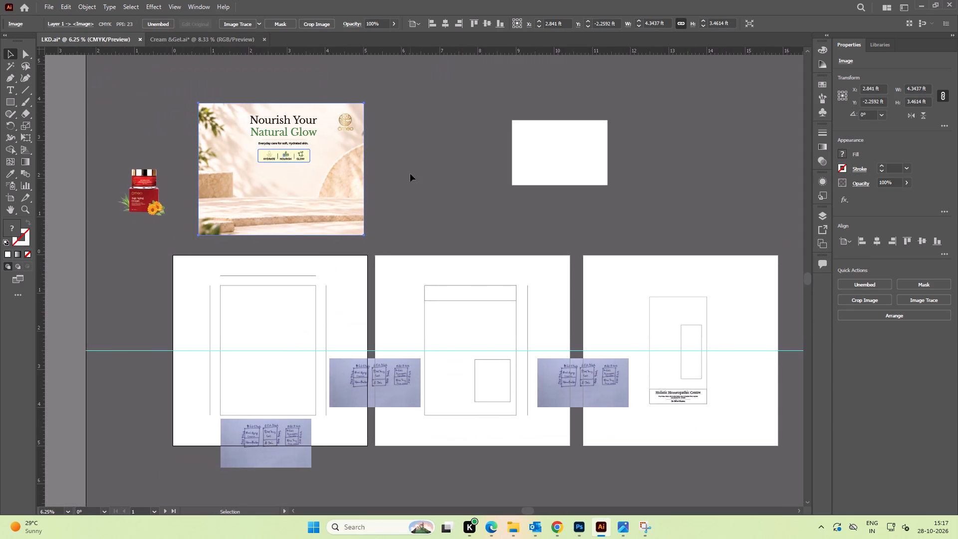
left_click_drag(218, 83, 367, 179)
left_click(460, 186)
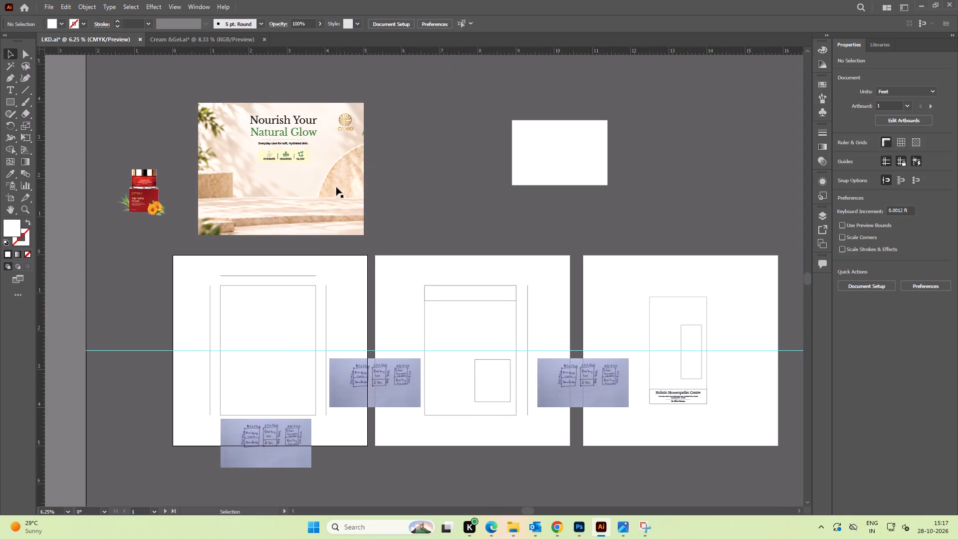
Move the background image onto the first artboard, scale it to about 2.08 by 1.65 ft and align it with the layout rectangle's left edge.
left_click_drag(323, 184, 309, 296)
key("space")
left_click_drag(293, 289, 351, 211)
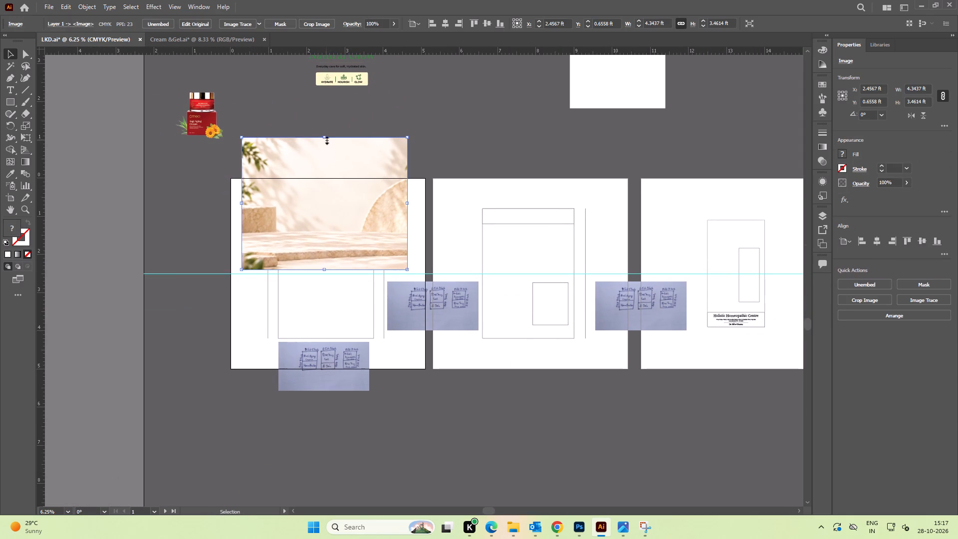
left_click_drag(325, 138, 332, 207, "shift")
scroll(318, 236, "up", 3, "alt")
key("space")
left_click_drag(285, 236, 487, 203)
left_click_drag(479, 203, 464, 212)
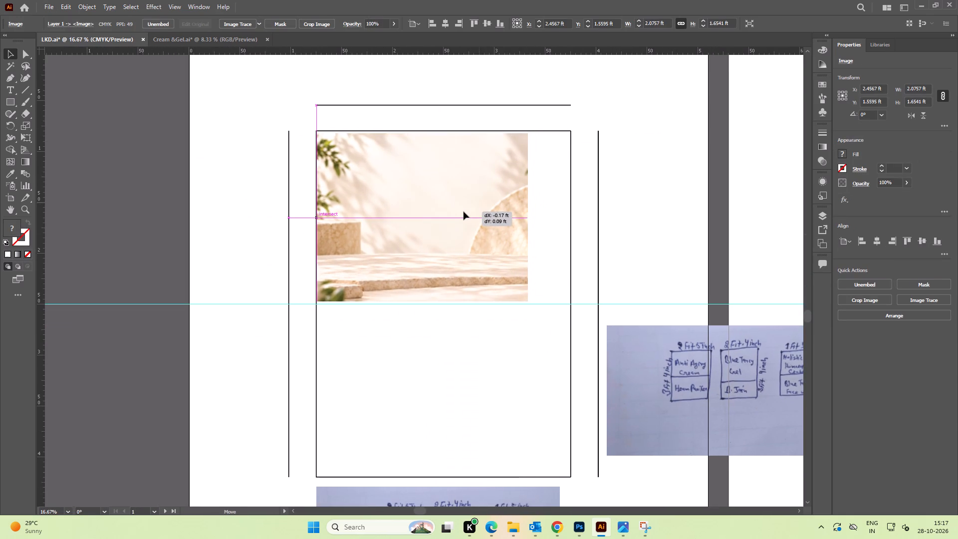
left_click_drag(464, 212, 463, 211)
Stretch the background image to the layout rectangle's right edge, making it 2.5 ft wide.
key("space")
left_click_drag(464, 224, 353, 181)
scroll(370, 193, "up", 1, "alt")
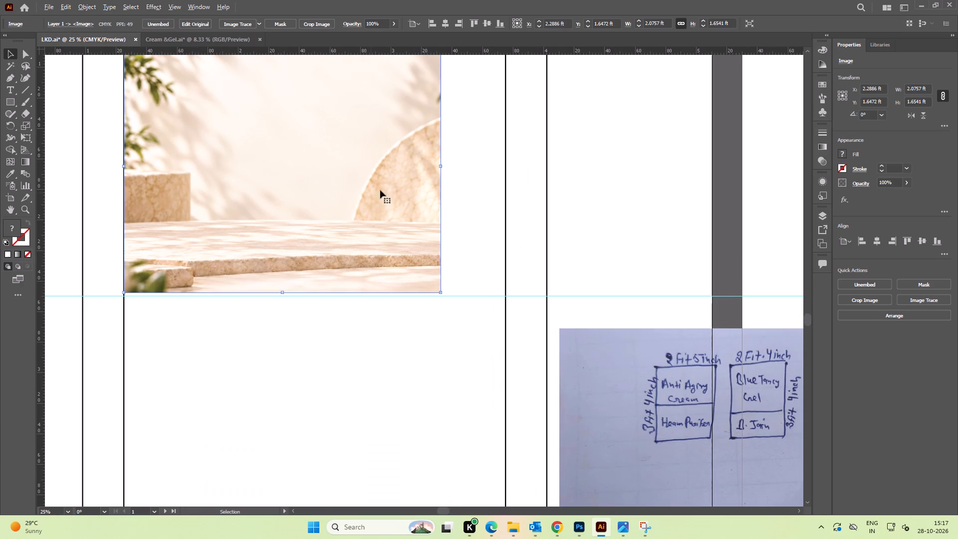
left_click_drag(442, 165, 498, 172)
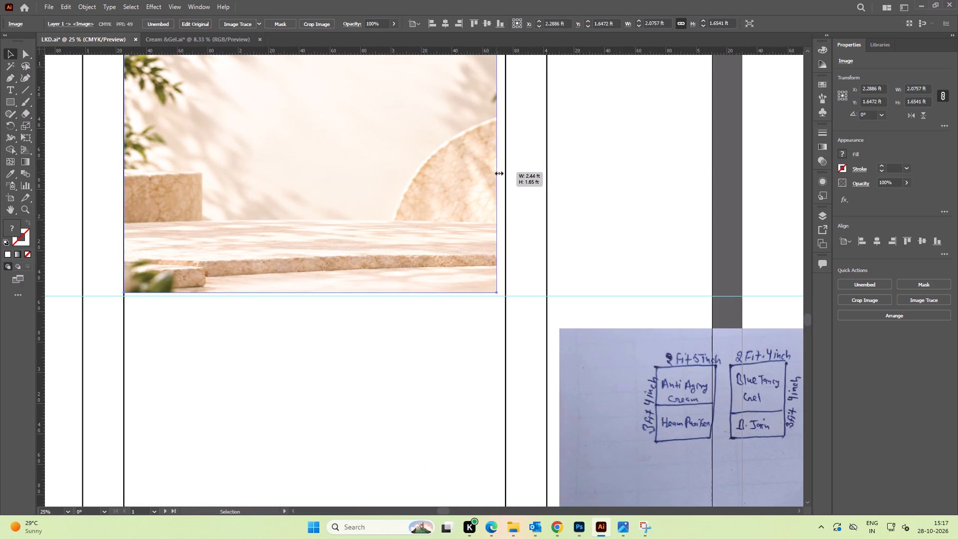
left_click_drag(498, 172, 504, 173)
Move the background image straight up to meet the layout rectangle's top edge.
scroll(431, 162, "down", 1, "alt")
key("space")
left_click_drag(391, 157, 414, 180)
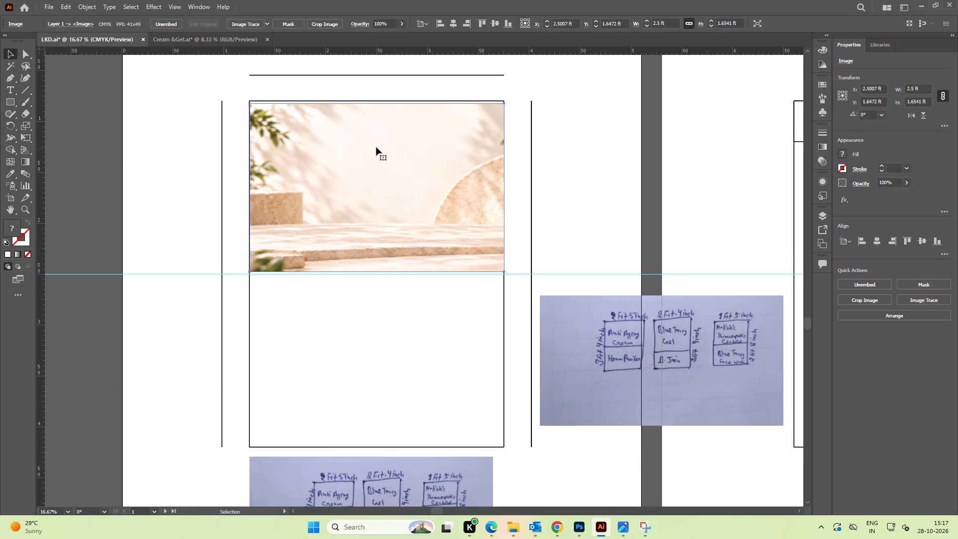
scroll(369, 116, "up", 4, "alt")
key("space")
left_click_drag(384, 105, 397, 153)
left_click_drag(400, 158, 401, 151)
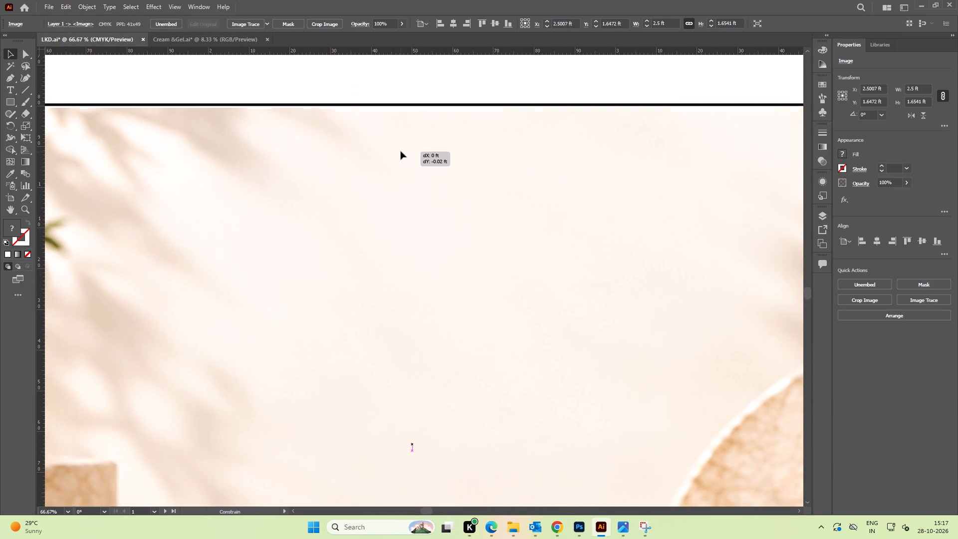
left_click_drag(401, 151, 401, 149)
Stretch the background image's bottom edge down to the horizontal guide.
scroll(399, 147, "down", 4, "alt")
key("space")
left_click_drag(420, 243, 436, 121)
scroll(418, 187, "up", 8)
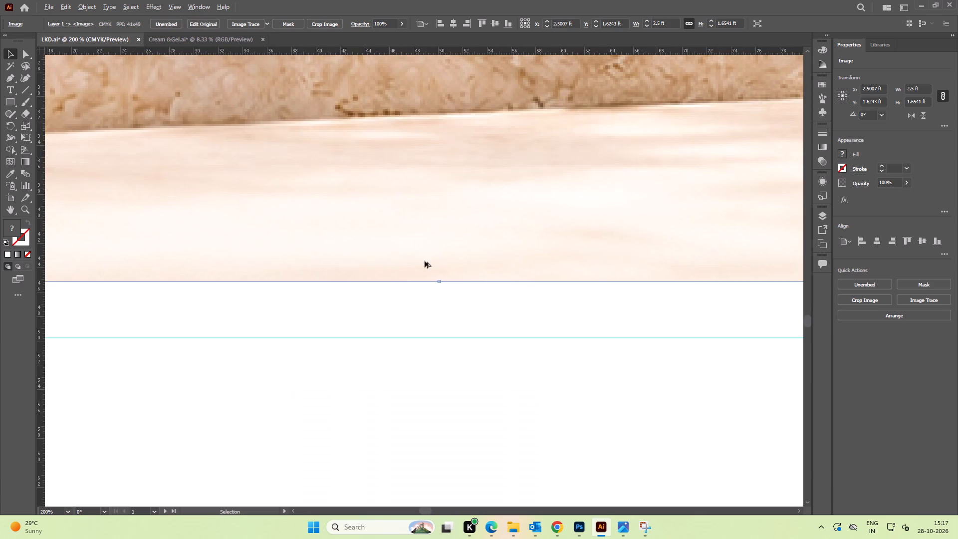
left_click_drag(440, 283, 447, 337)
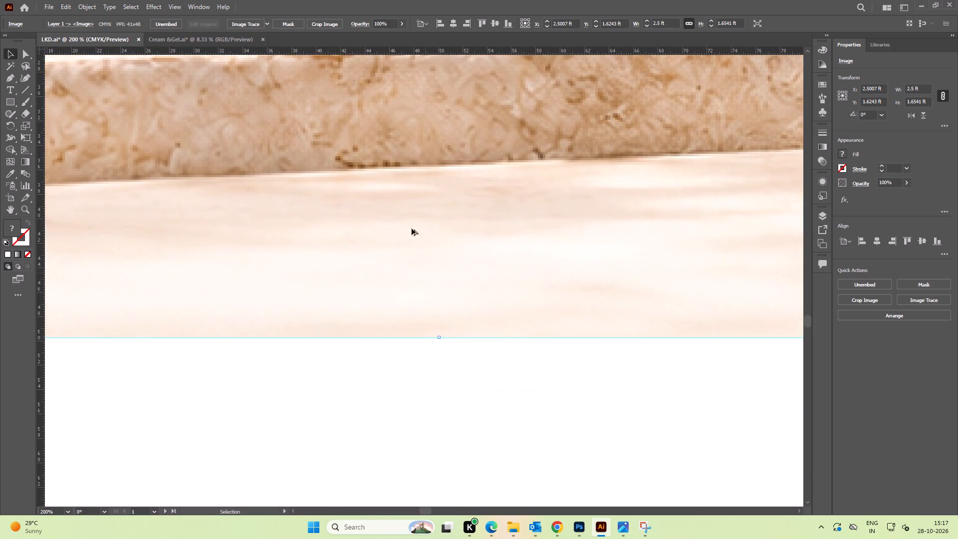
scroll(408, 219, "down", 8, "alt")
key("space")
left_click_drag(420, 162, 422, 189)
left_click(267, 162)
Move the "Nourish Your Natural Glow" headline, tagline and Hydrate, Nourish, Glow badge together onto the first artboard's background image.
key("space")
key("space")
key("space")
key("space")
key("space")
key("space")
key("space")
key("space")
key("space")
key("space")
key("space")
key("space")
key("space")
left_click_drag(240, 139, 212, 298)
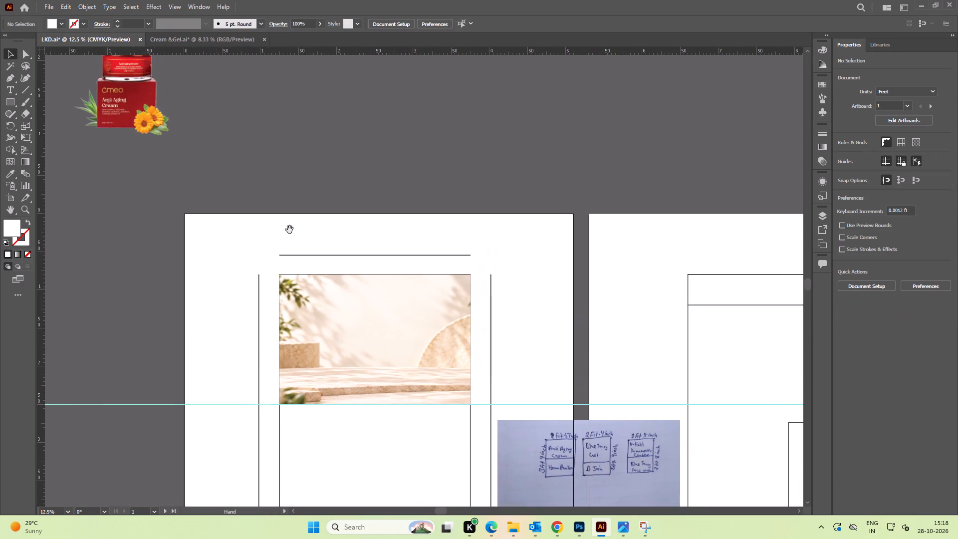
left_click_drag(402, 163, 391, 318)
left_click(426, 260)
key("space")
left_click_drag(348, 148, 323, 186)
left_click(278, 122)
left_click_drag(273, 108, 426, 245)
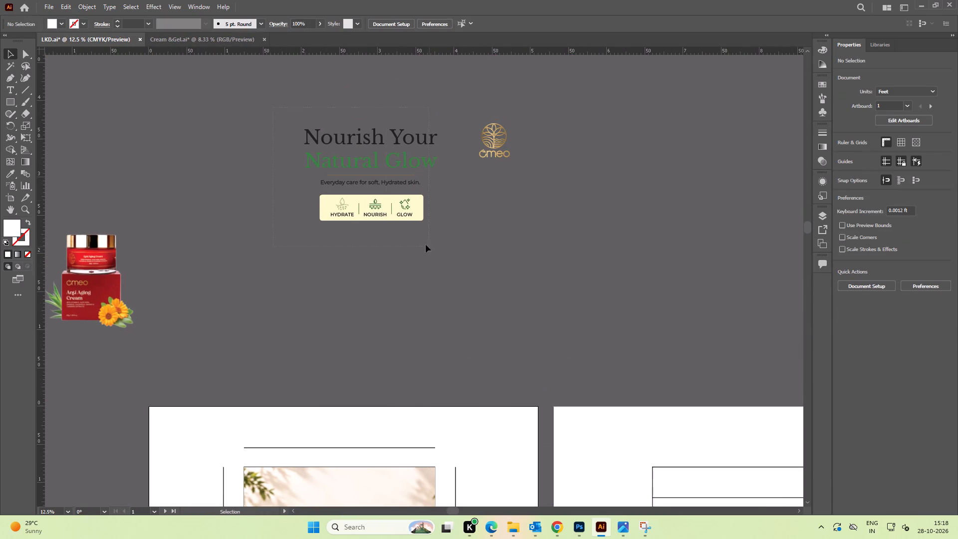
left_click_drag(426, 245, 429, 247)
scroll(408, 225, "down", 1, "alt")
left_click(230, 153)
left_click_drag(230, 135, 349, 242)
key("space")
left_click_drag(297, 268, 368, 178)
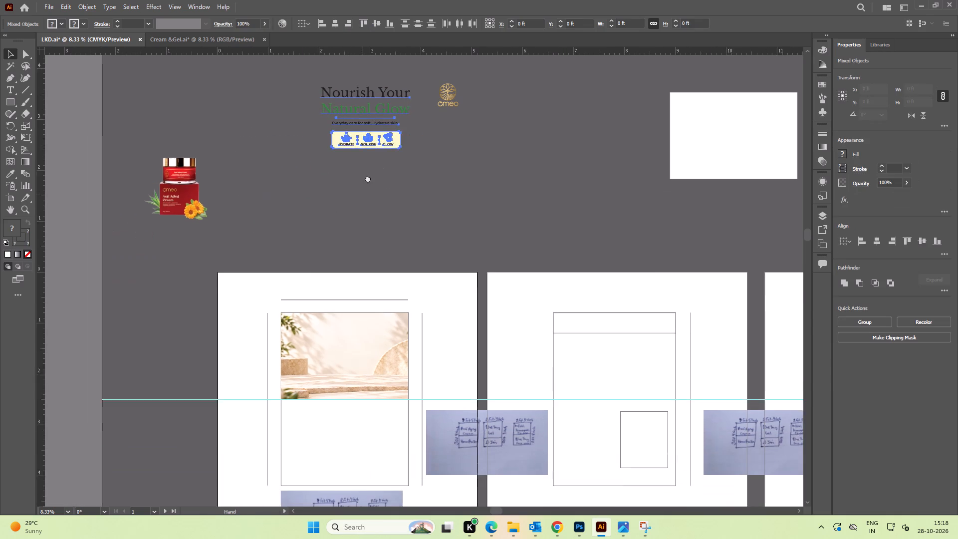
left_click_drag(368, 178, 369, 176)
left_click_drag(377, 120, 362, 345)
Scale the headline, tagline and badge to about 1.17 by 0.82 ft and place them centrally in the background's upper part.
scroll(334, 327, "up", 3, "alt")
key("space")
left_click_drag(348, 344, 367, 290)
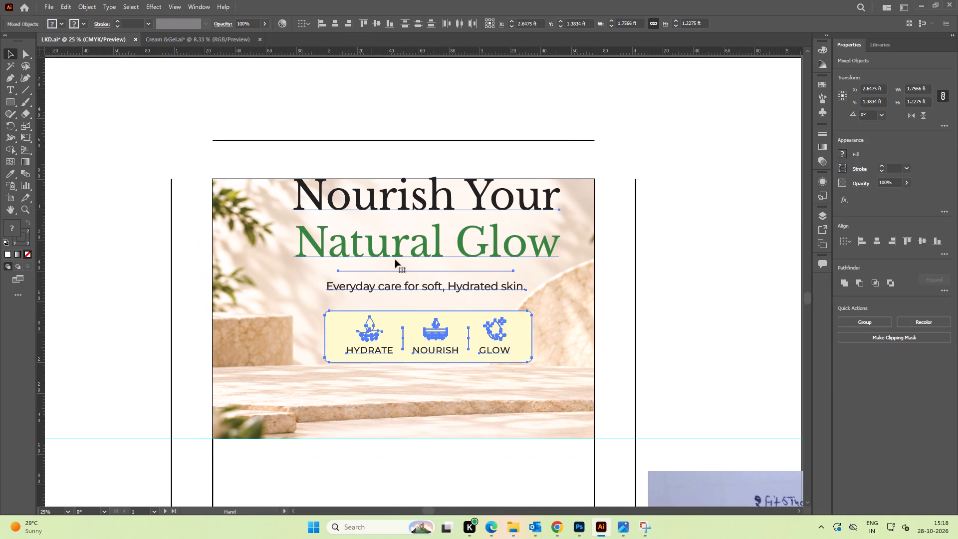
left_click_drag(425, 174, 422, 238, "shift")
left_click_drag(421, 285, 421, 284)
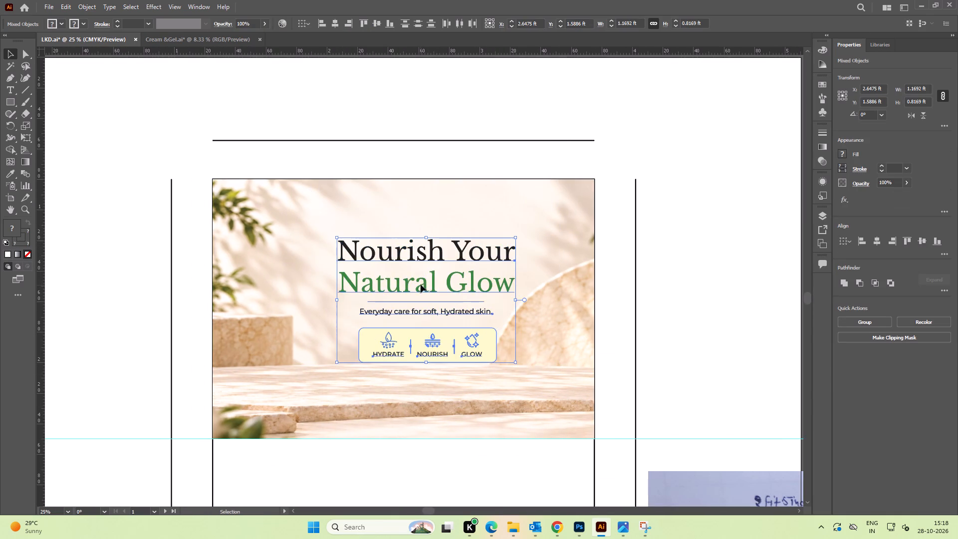
left_click_drag(421, 284, 393, 251)
key("space")
left_click_drag(390, 290, 406, 220)
scroll(406, 220, "down", 2, "alt")
left_click(249, 233)
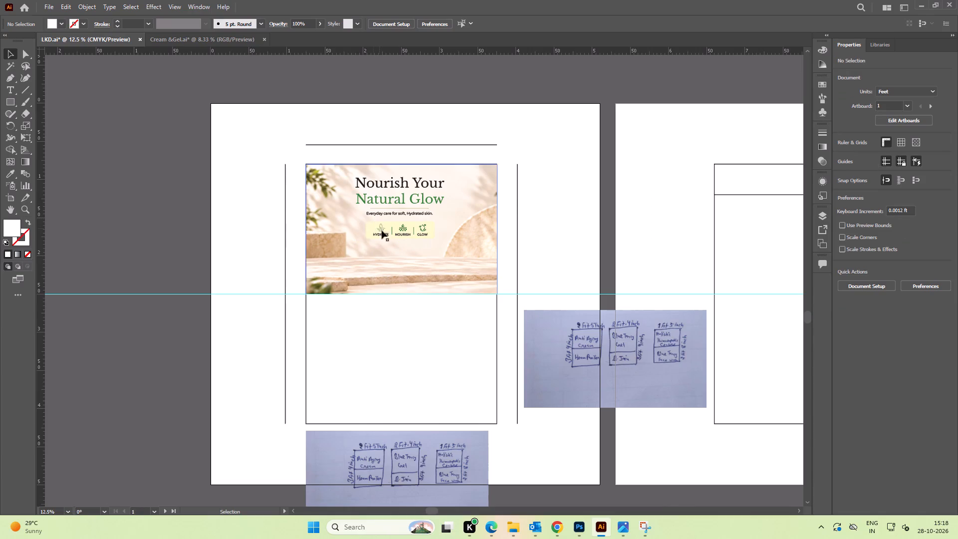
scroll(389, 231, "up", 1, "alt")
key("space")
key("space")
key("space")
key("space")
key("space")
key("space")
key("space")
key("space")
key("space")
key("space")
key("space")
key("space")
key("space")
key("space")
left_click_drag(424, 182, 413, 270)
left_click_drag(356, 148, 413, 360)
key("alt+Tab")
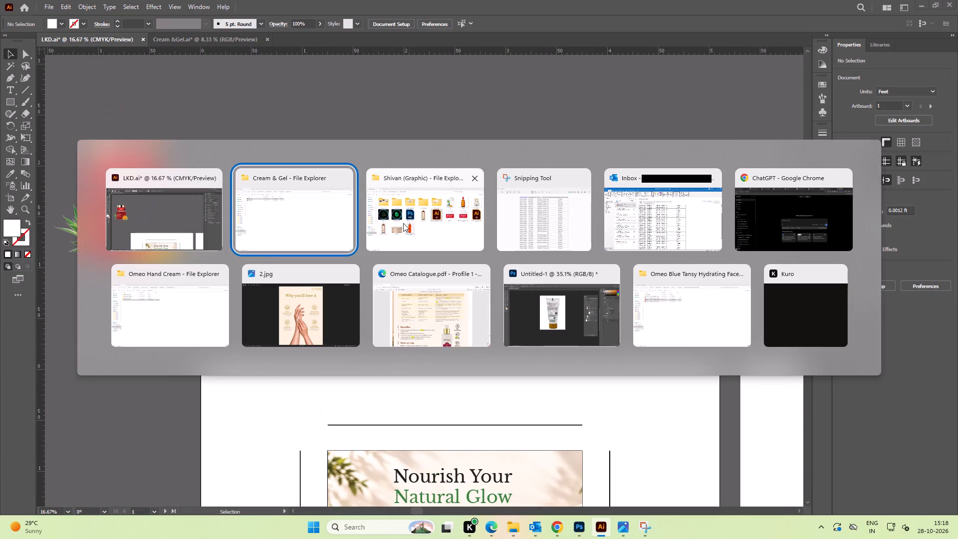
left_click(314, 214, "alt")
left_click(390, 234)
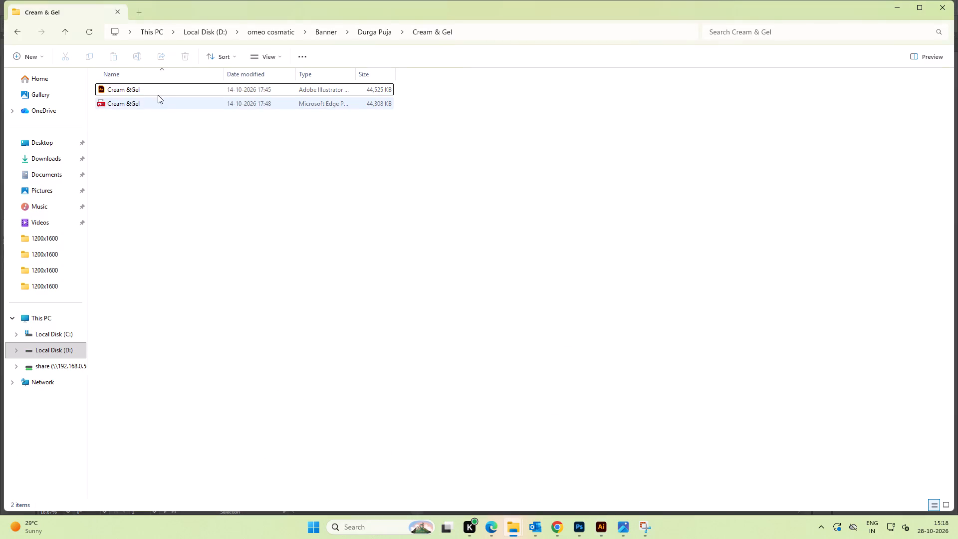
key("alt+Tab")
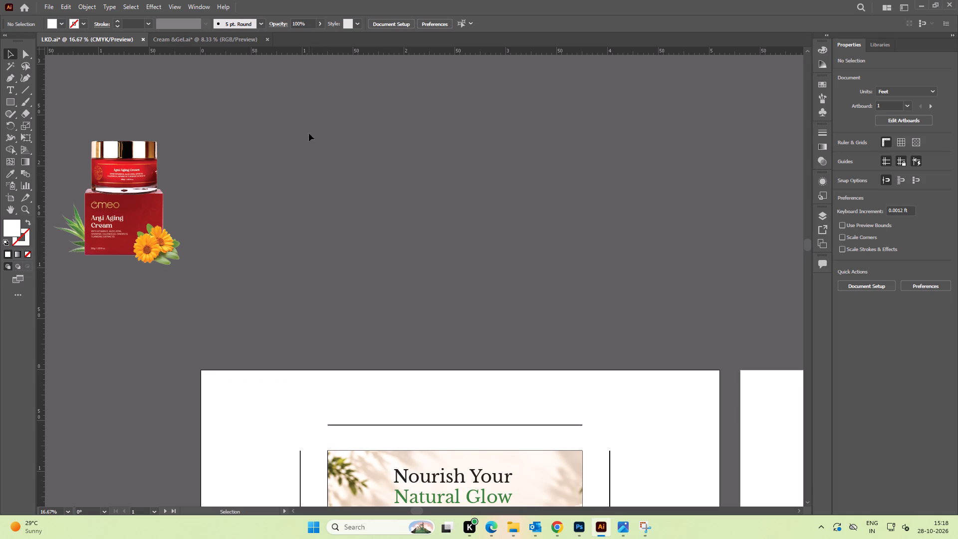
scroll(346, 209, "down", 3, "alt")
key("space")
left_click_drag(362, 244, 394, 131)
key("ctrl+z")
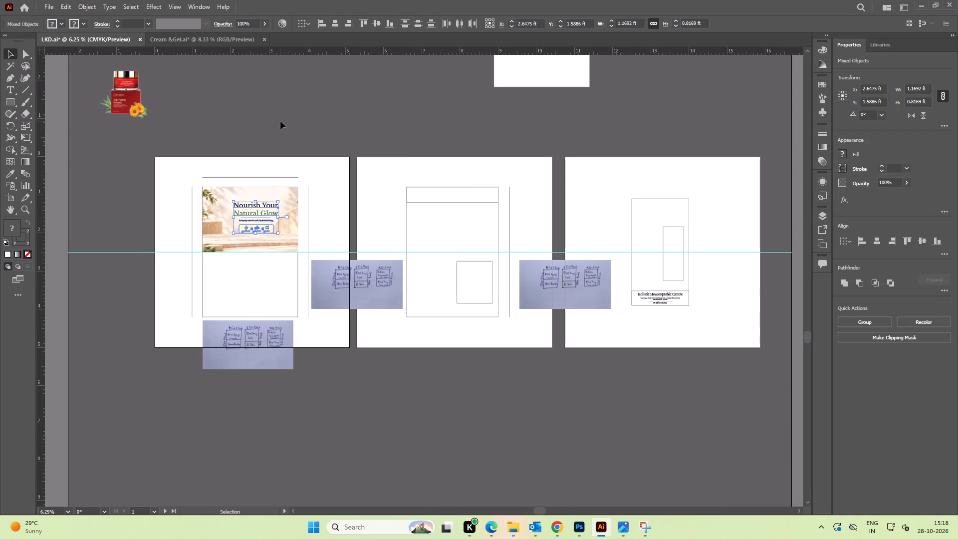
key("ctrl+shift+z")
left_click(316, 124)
left_click(194, 42)
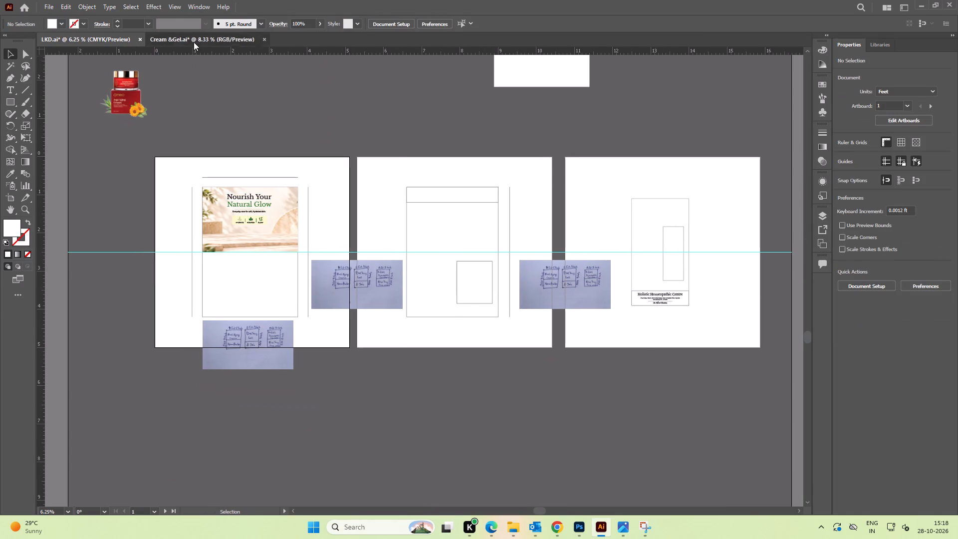
key("space")
left_click_drag(174, 249, 194, 233)
left_click(637, 268)
scroll(422, 271, "up", 1, "alt")
key("space")
left_click_drag(459, 267, 411, 296)
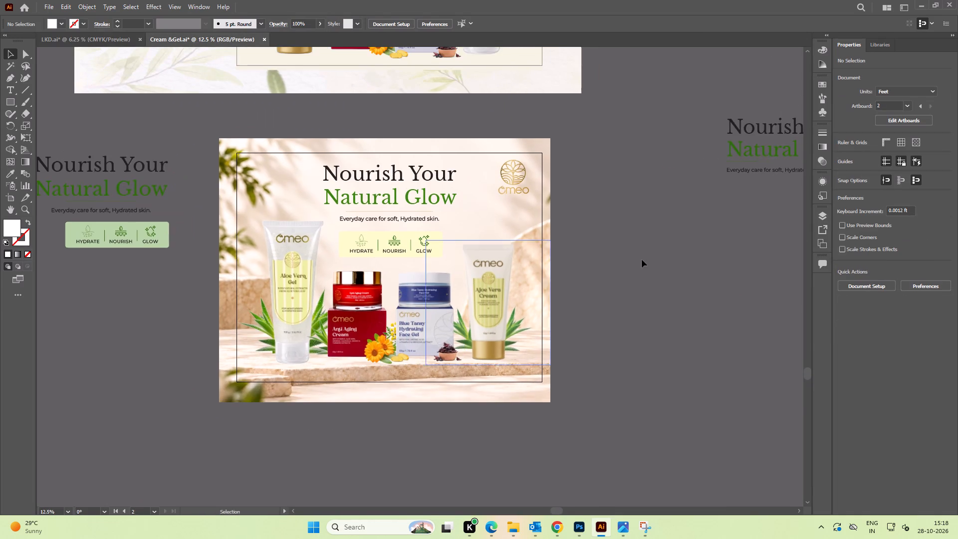
left_click(642, 260)
scroll(480, 303, "up", 1, "alt")
key("space")
left_click_drag(463, 316, 473, 309)
left_click(662, 273)
key("space")
left_click_drag(630, 271, 648, 269)
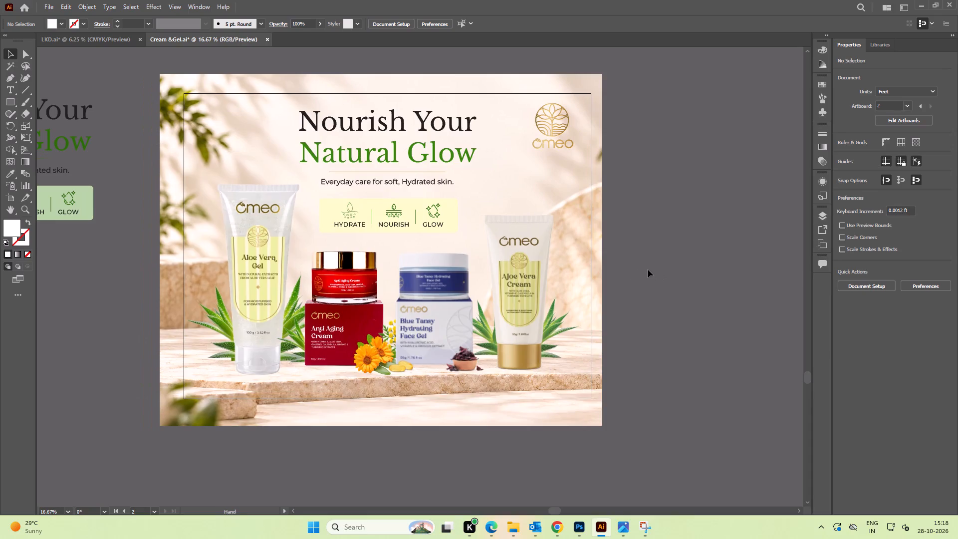
key("shift+super+s")
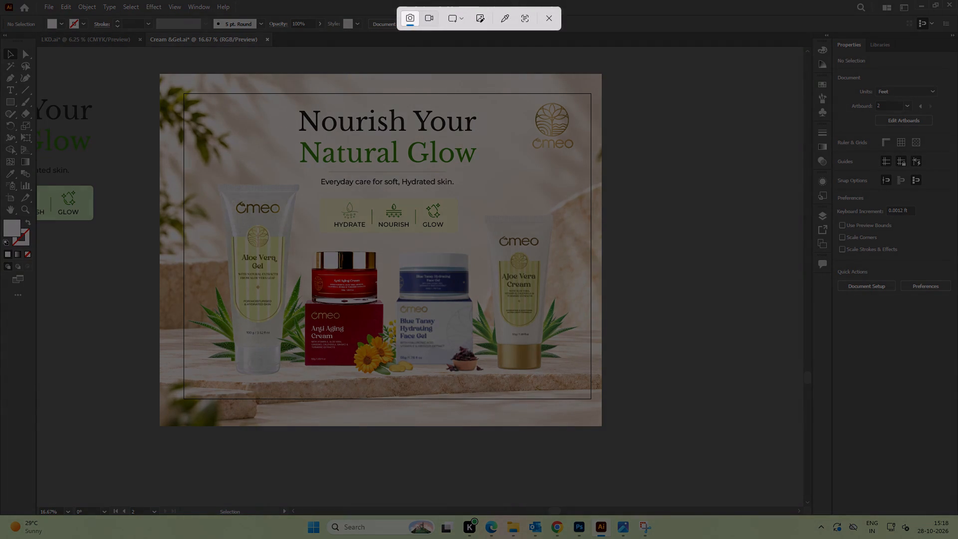
left_click_drag(183, 91, 591, 401)
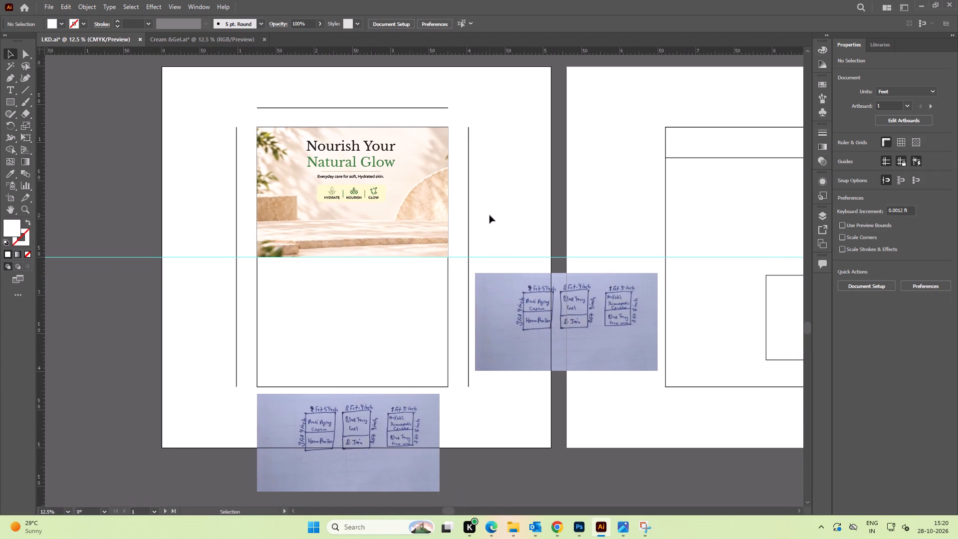
scroll(489, 215, "down", 1, "alt")
left_click_drag(490, 223, 500, 208)
key("space")
scroll(264, 205, "up", 2, "alt")
key("space")
left_click_drag(201, 210, 265, 215)
left_click(329, 227)
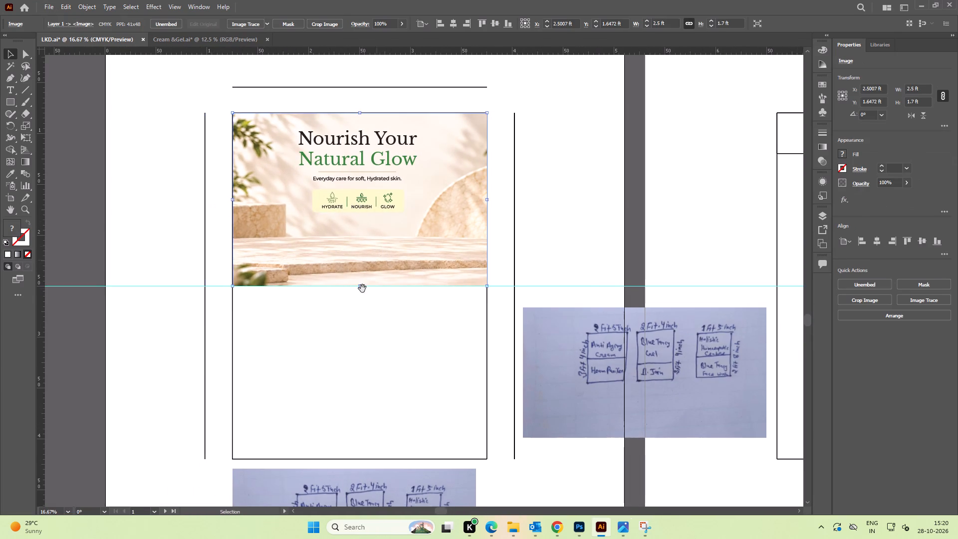
key("space")
left_click_drag(359, 308, 385, 212)
left_click(160, 267)
key("space")
left_click_drag(193, 348, 215, 181)
scroll(382, 300, "up", 3, "alt")
key("space")
left_click_drag(331, 252, 348, 274)
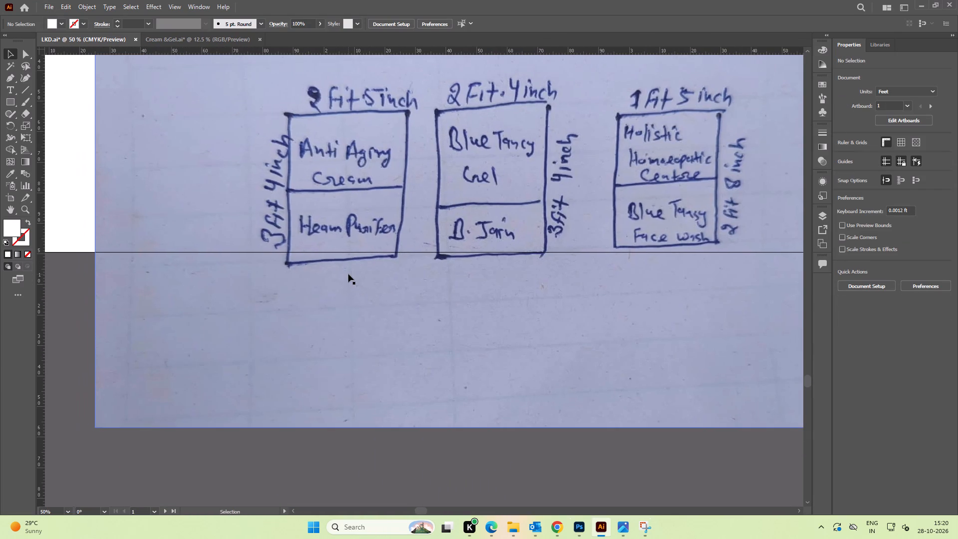
Shift the handwritten sketch copy between the first and second artboards slightly upward.
scroll(381, 251, "down", 5, "alt")
key("space")
key("space")
key("space")
key("space")
key("space")
key("space")
key("space")
key("space")
key("space")
left_click_drag(445, 233, 226, 313)
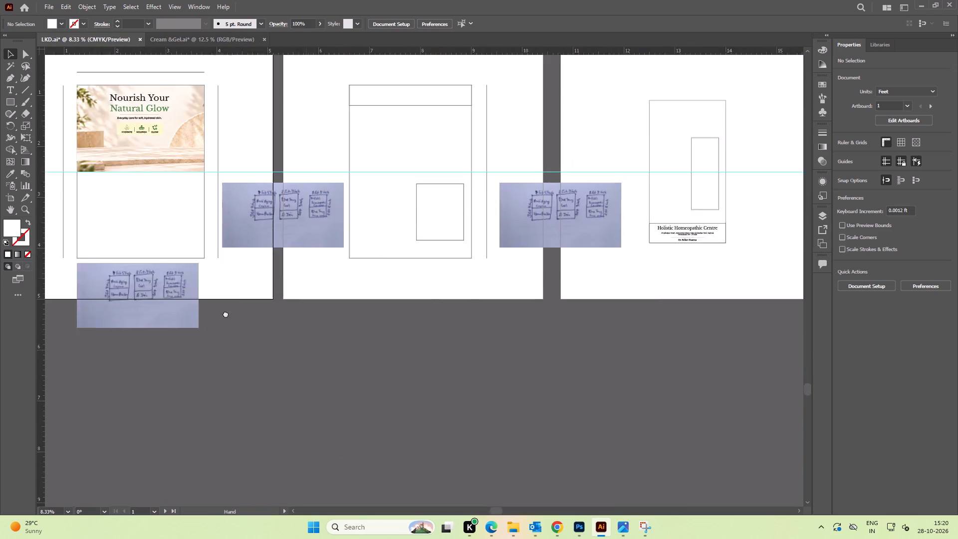
left_click_drag(226, 313, 236, 314)
left_click_drag(264, 282, 265, 300)
scroll(216, 277, "up", 2, "alt")
key("space")
left_click_drag(171, 270, 193, 263)
scroll(197, 259, "up", 2, "alt")
key("space")
left_click_drag(297, 271, 272, 287)
left_click_drag(269, 269, 295, 235)
left_click_drag(319, 252, 285, 256)
scroll(295, 241, "down", 2, "alt")
key("space")
key("space")
key("space")
key("space")
key("space")
key("space")
key("space")
key("space")
key("space")
key("space")
key("space")
key("space")
key("space")
key("space")
key("space")
key("space")
key("space")
key("space")
key("space")
key("space")
Move the small inner rectangle near the bottom of the second artboard's frame slightly downward.
left_click_drag(340, 266, 284, 294)
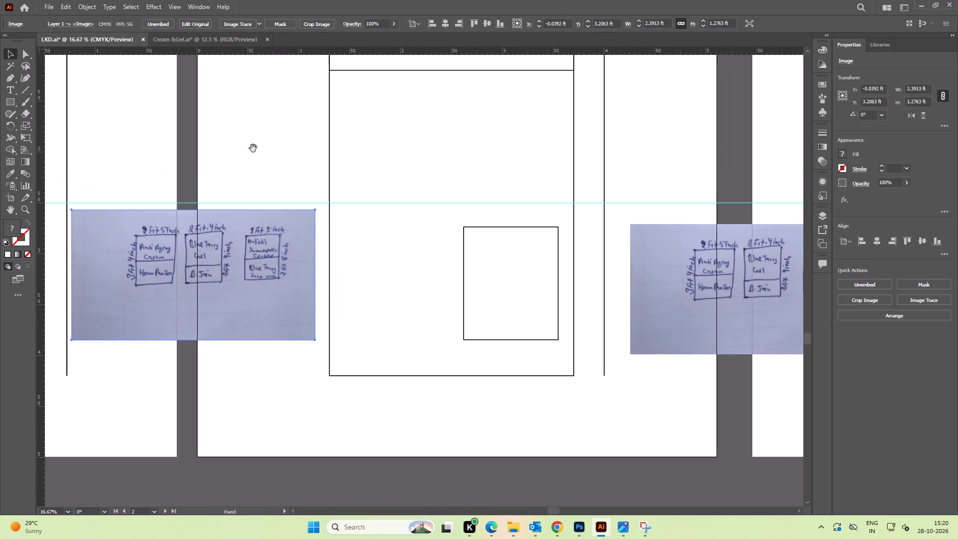
left_click_drag(254, 148, 230, 153)
left_click_drag(242, 176, 180, 144)
scroll(441, 220, "down", 1, "alt")
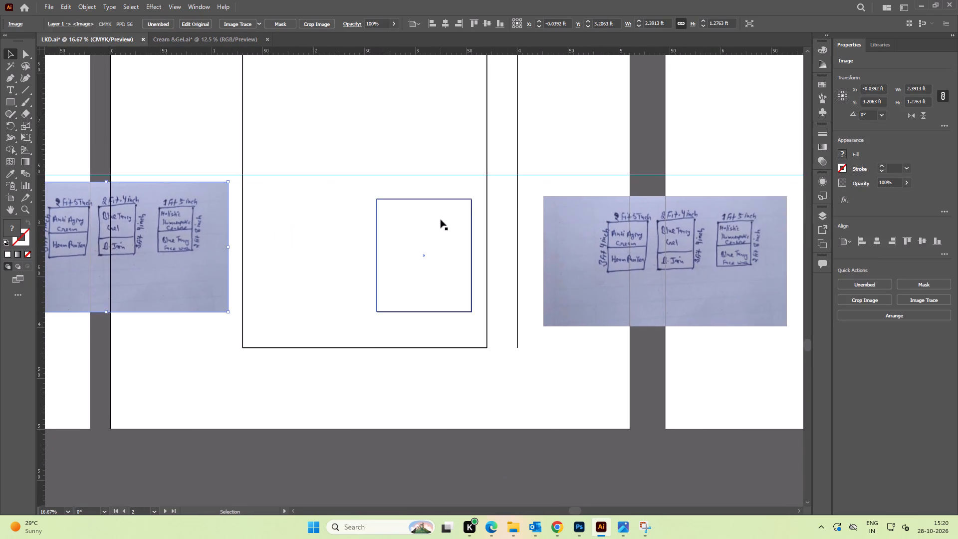
scroll(441, 220, "down", 1, "alt")
left_click_drag(280, 150, 285, 152)
scroll(439, 253, "up", 2, "alt")
left_click_drag(405, 225, 406, 239)
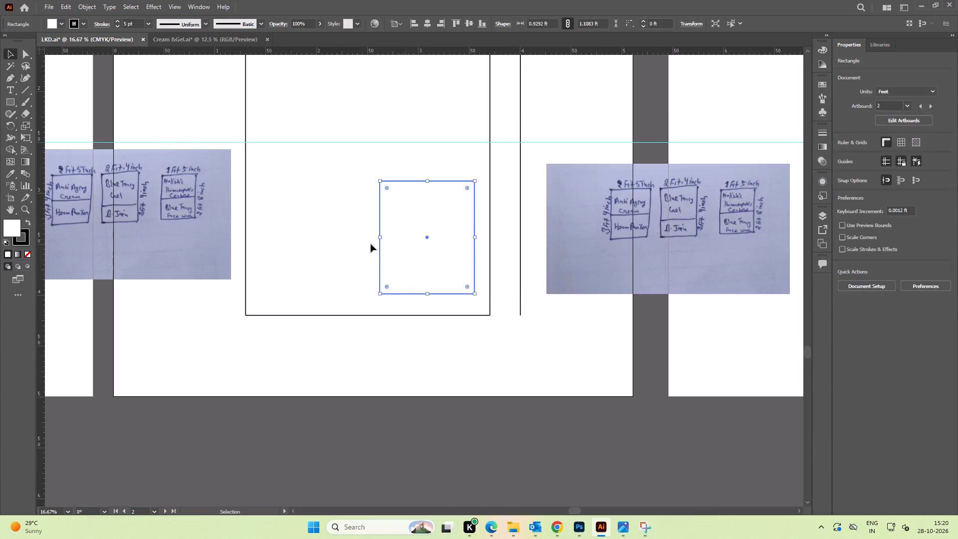
scroll(363, 243, "down", 2, "alt")
left_click(262, 166)
scroll(366, 242, "up", 1, "alt")
key("space")
left_click_drag(241, 154, 260, 182)
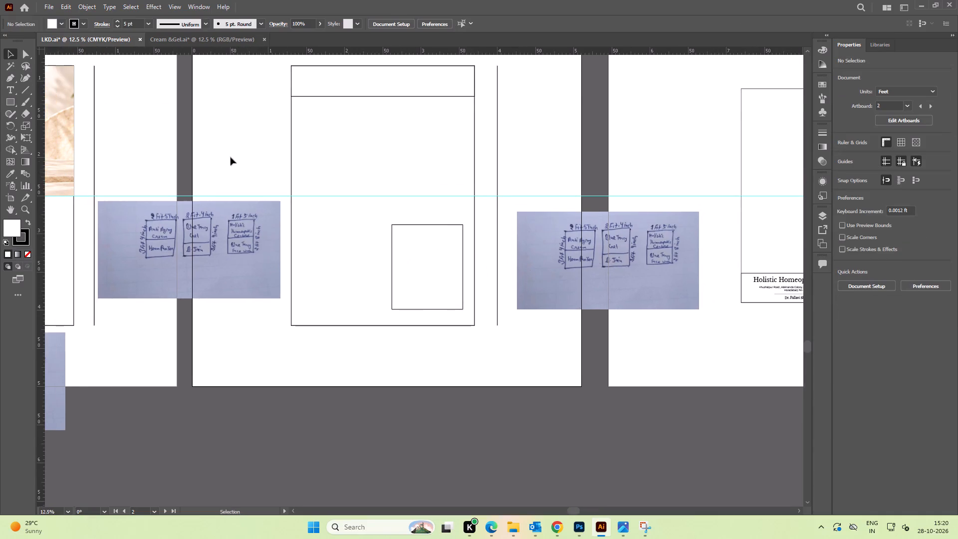
key("space")
left_click_drag(234, 149, 231, 165)
left_click(231, 165)
Close the Cream &Gel document without saving its changes.
key("alt+Tab")
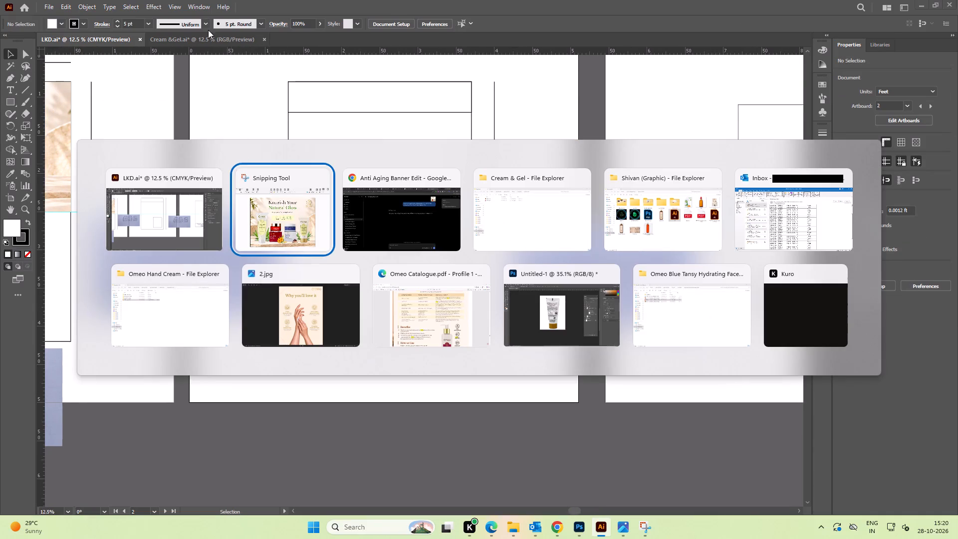
left_click(213, 42, "alt")
left_click(213, 42)
left_click(259, 40)
left_click(265, 39)
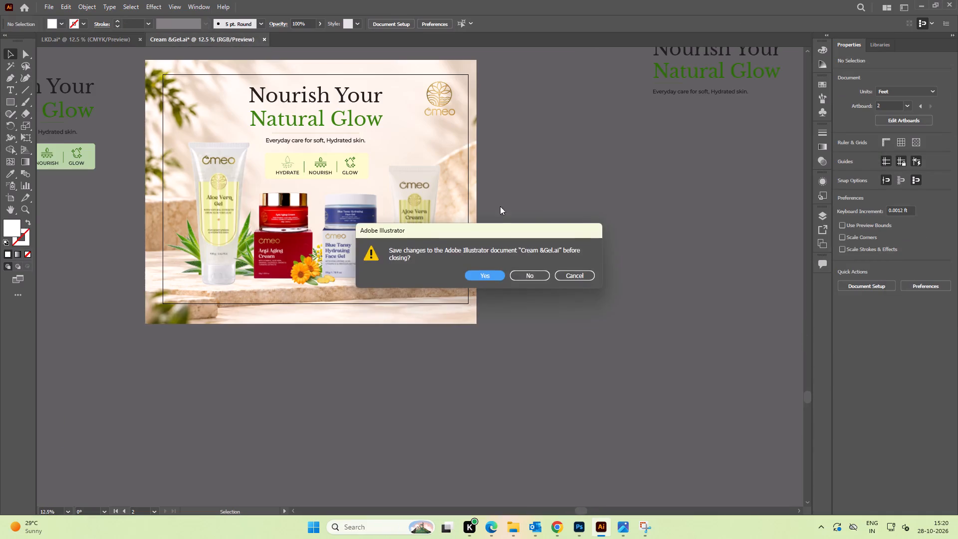
left_click(523, 274)
Switch to File Explorer, open the De-tan Gel folder in Durga Puja and examine its files as large thumbnails.
key("alt+Tab")
left_click(539, 220, "alt")
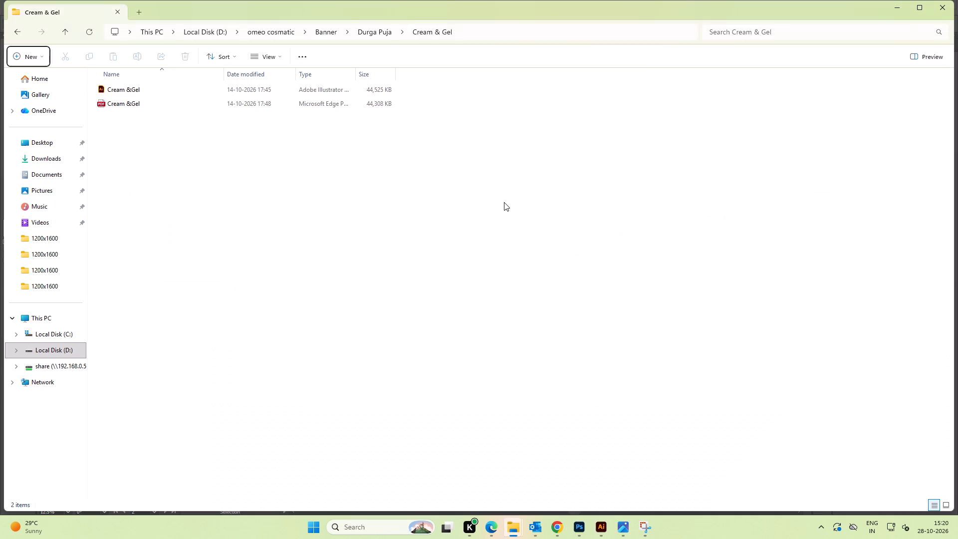
key("BackSpace")
left_click_drag(449, 267, 444, 261)
double_click(275, 140)
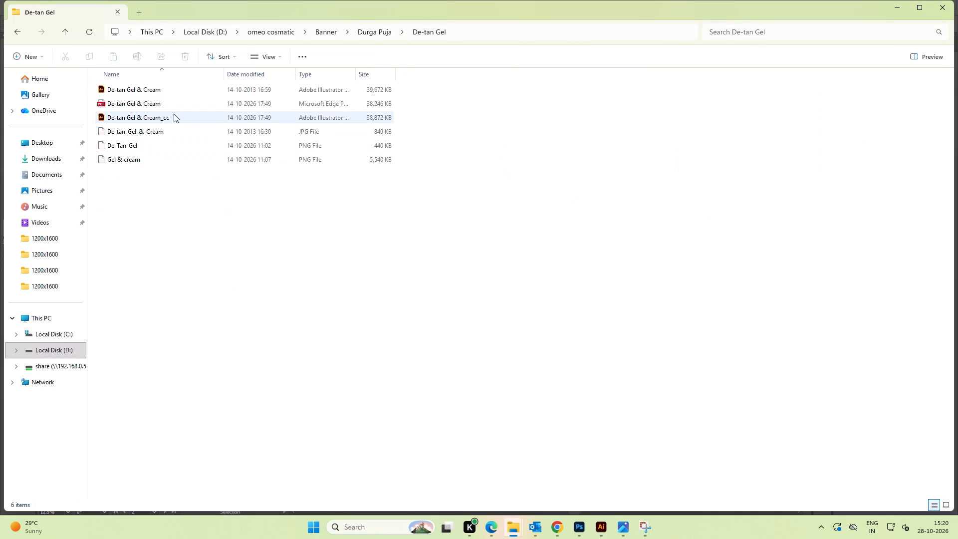
left_click(272, 61)
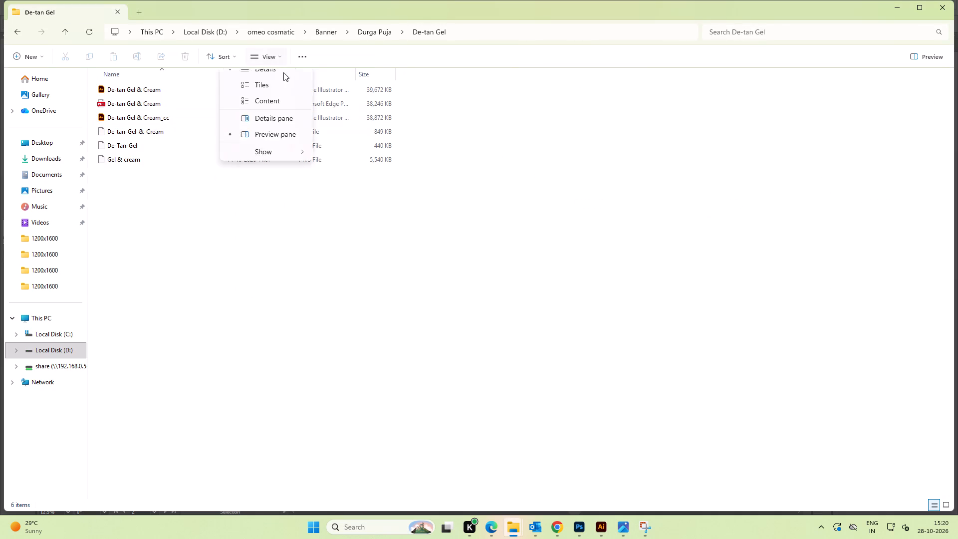
left_click(279, 77)
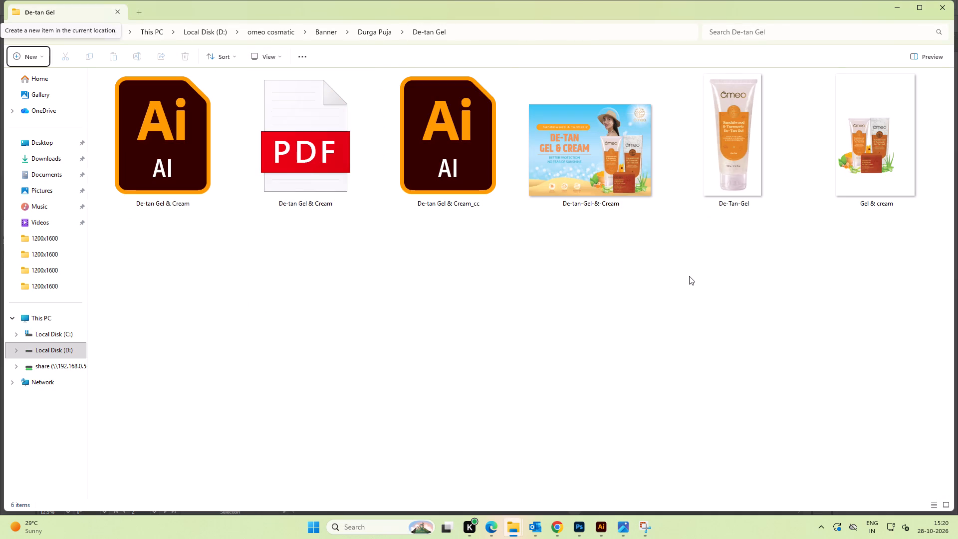
key("space")
key("space")
key("space")
key("space")
key("space")
key("space")
key("space")
key("space")
key("space")
key("space")
key("space")
key("space")
key("space")
key("space")
key("space")
key("space")
key("space")
key("space")
key("space")
key("space")
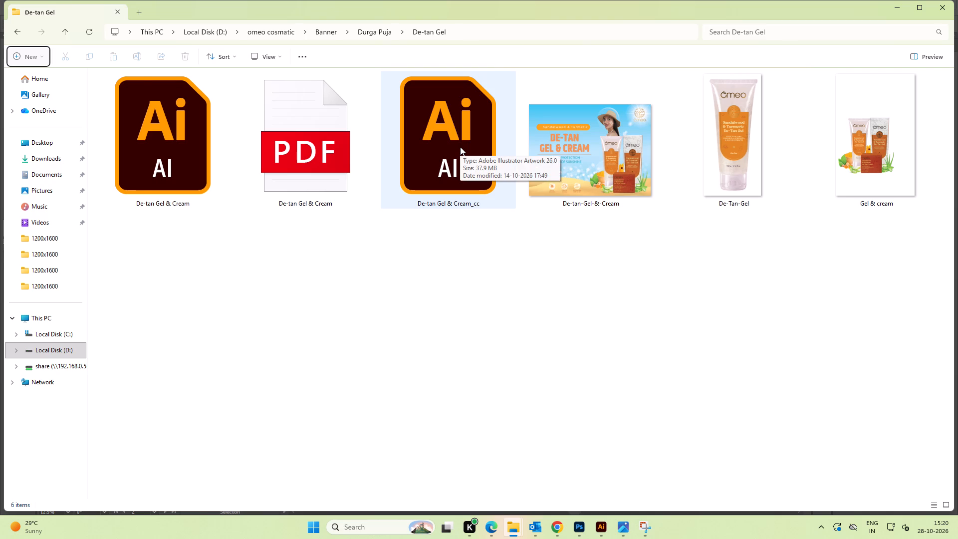
Return to the Durga Puja folder and open its Durga Puja Banner subfolder.
left_click(504, 312)
key("BackSpace")
double_click(461, 140)
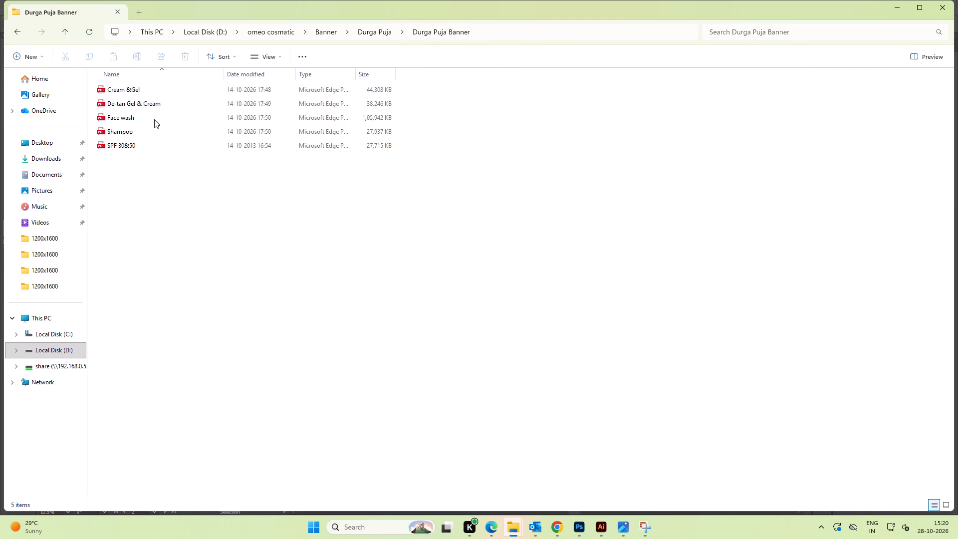
Preview the Face wash PDF in the Durga Puja Banner folder and close the preview.
key("space")
key("space")
key("space")
key("space")
key("space")
key("space")
key("space")
key("space")
key("space")
key("space")
key("space")
key("space")
key("space")
key("space")
key("space")
key("space")
key("space")
key("space")
key("space")
key("space")
left_click(139, 215)
left_click(155, 119)
key("space")
key("space")
key("space")
key("space")
key("space")
key("space")
key("space")
key("space")
key("space")
key("space")
key("space")
key("space")
key("space")
key("space")
key("space")
key("space")
key("space")
key("space")
key("space")
key("space")
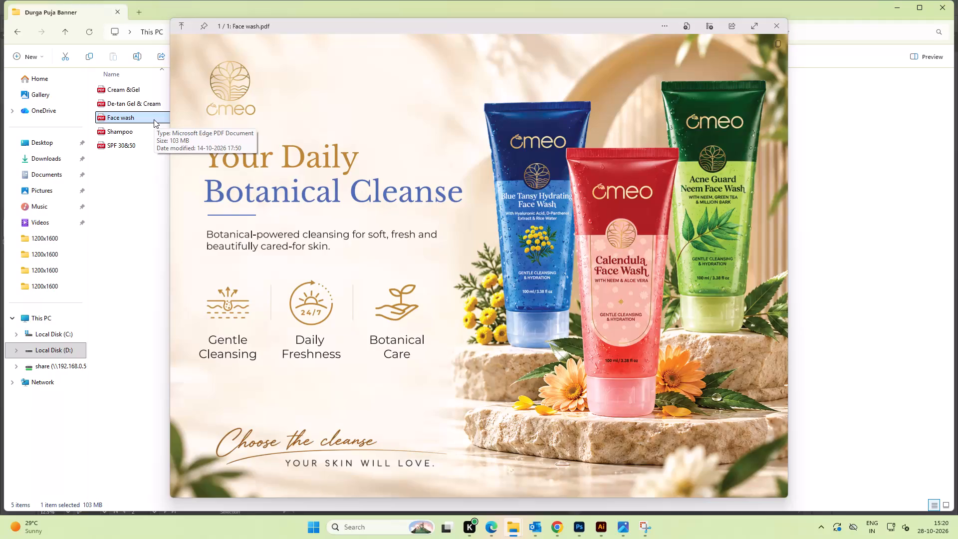
left_click(133, 196)
key("space")
key("space")
key("space")
key("space")
key("space")
key("space")
key("space")
key("space")
key("space")
key("space")
key("space")
key("space")
key("space")
key("space")
key("space")
key("space")
key("space")
key("space")
key("space")
key("space")
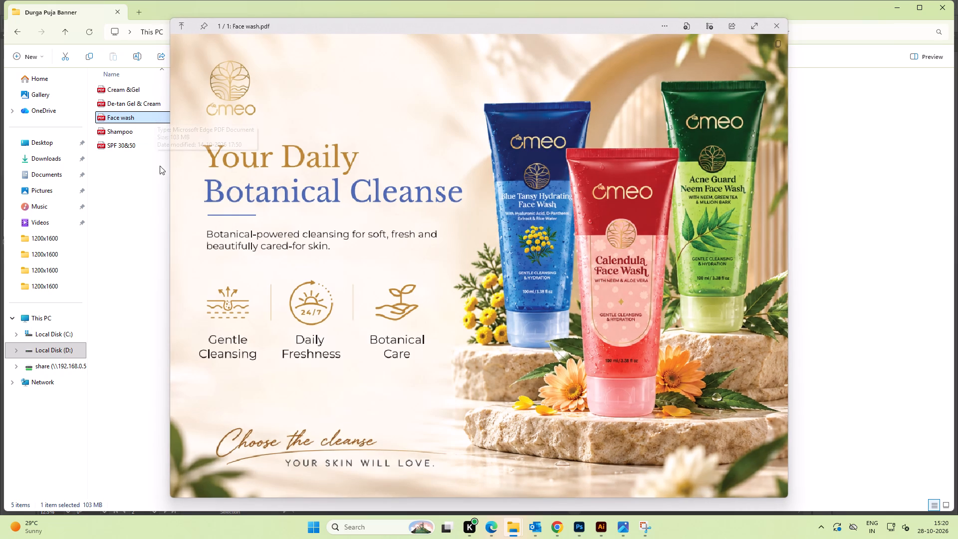
left_click(130, 196)
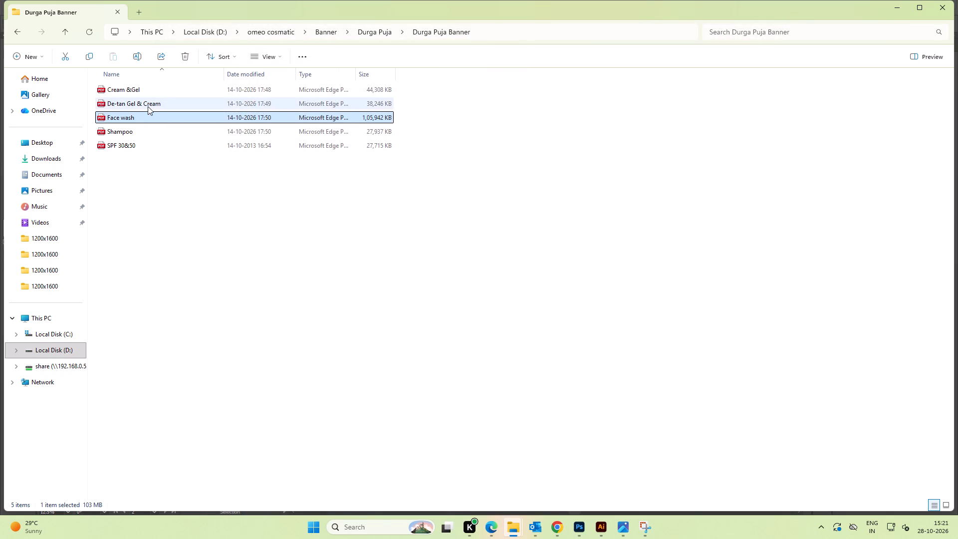
Preview the De-tan Gel & Cream PDF in the same folder and close the preview.
left_click(148, 106)
key("space")
key("space")
key("space")
key("space")
key("space")
key("space")
key("space")
key("space")
key("space")
key("space")
key("space")
key("space")
key("space")
key("space")
key("space")
key("space")
key("space")
key("space")
key("space")
key("space")
left_click(132, 209)
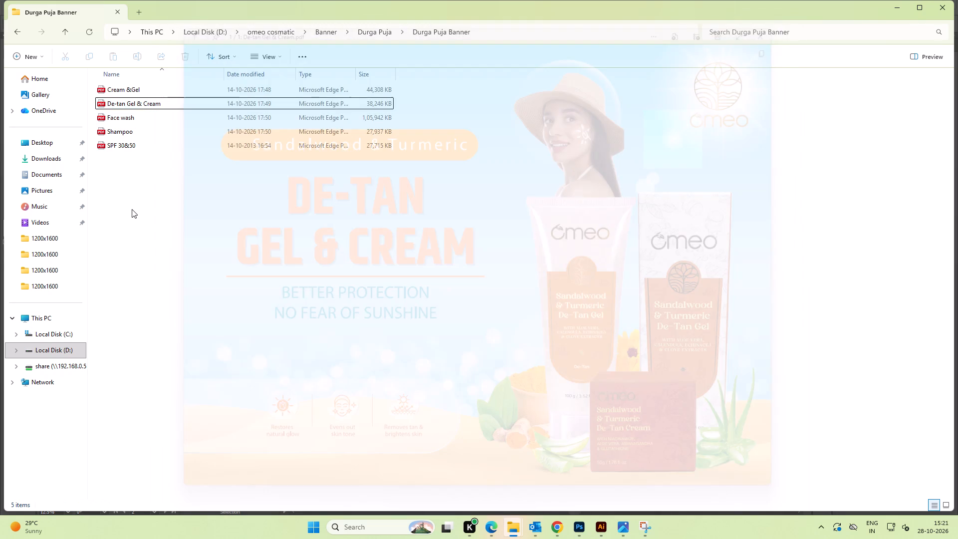
Go back to the Durga Puja folder and open its Face Wash subfolder.
key("BackSpace")
double_click(586, 171)
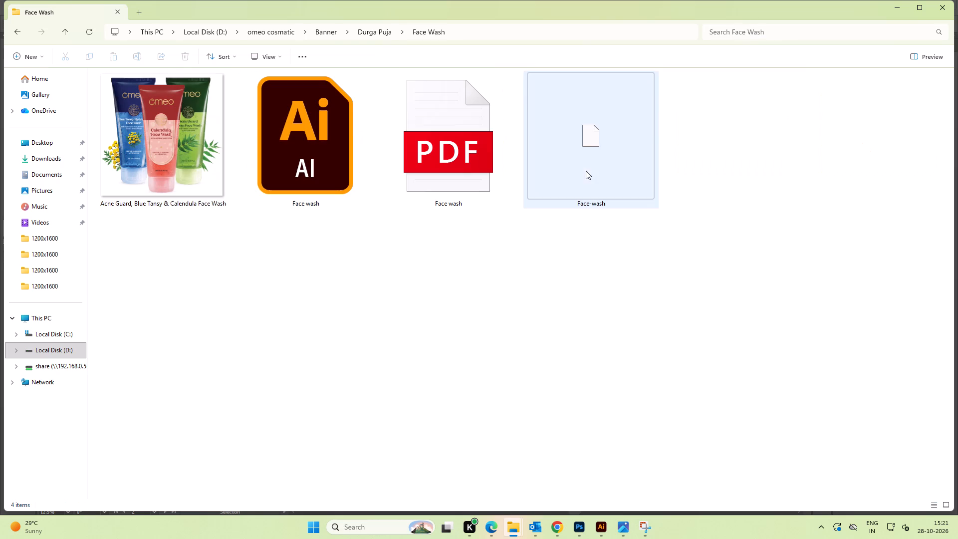
Preview the Acne Guard, Blue Tansy & Calendula Face Wash image and close the preview.
left_click(352, 247)
key("space")
key("space")
key("space")
key("space")
key("space")
key("space")
key("space")
key("space")
key("space")
key("space")
key("space")
key("space")
key("space")
key("space")
key("space")
key("space")
key("space")
key("space")
key("space")
key("space")
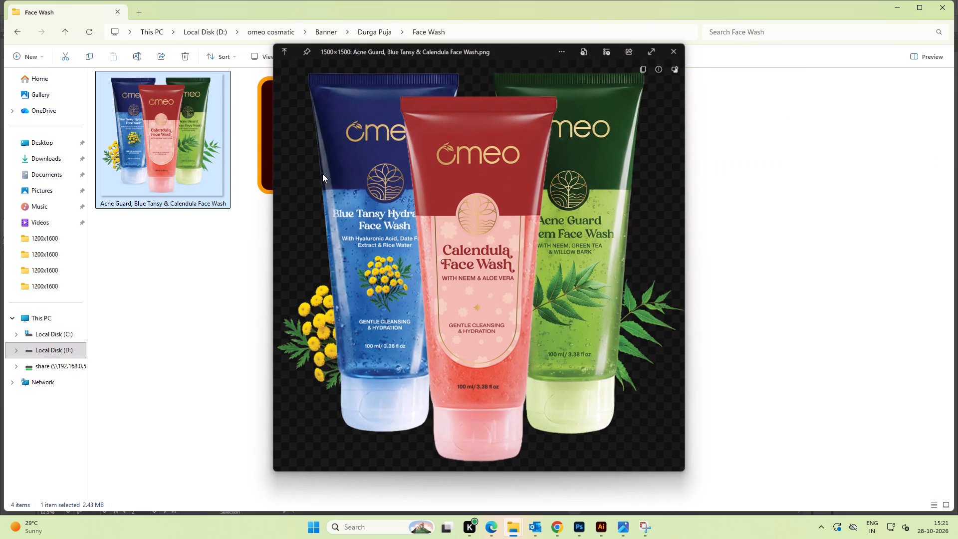
left_click(792, 286)
Preview the Face wash Illustrator file to examine its banner versions, and close the preview.
left_click(295, 131)
key("space")
key("space")
key("space")
key("space")
key("space")
key("space")
key("space")
key("space")
key("space")
key("space")
key("space")
key("space")
key("space")
key("space")
key("space")
key("space")
key("space")
key("space")
key("space")
key("space")
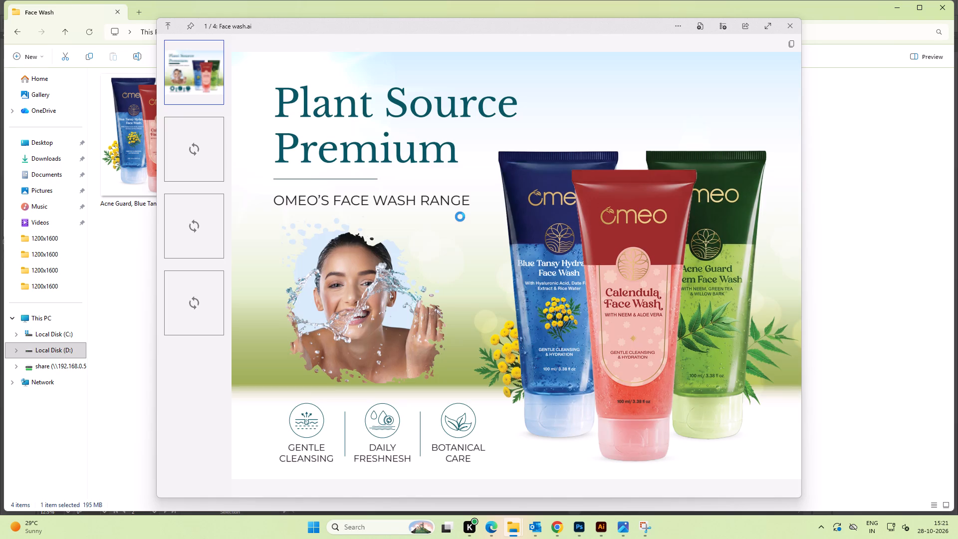
left_click(830, 224)
key("space")
key("space")
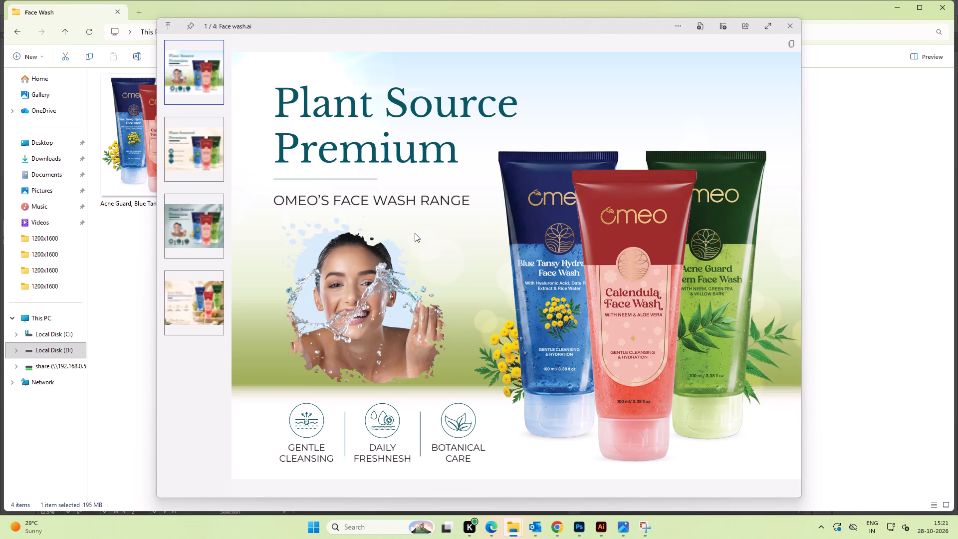
left_click(794, 27)
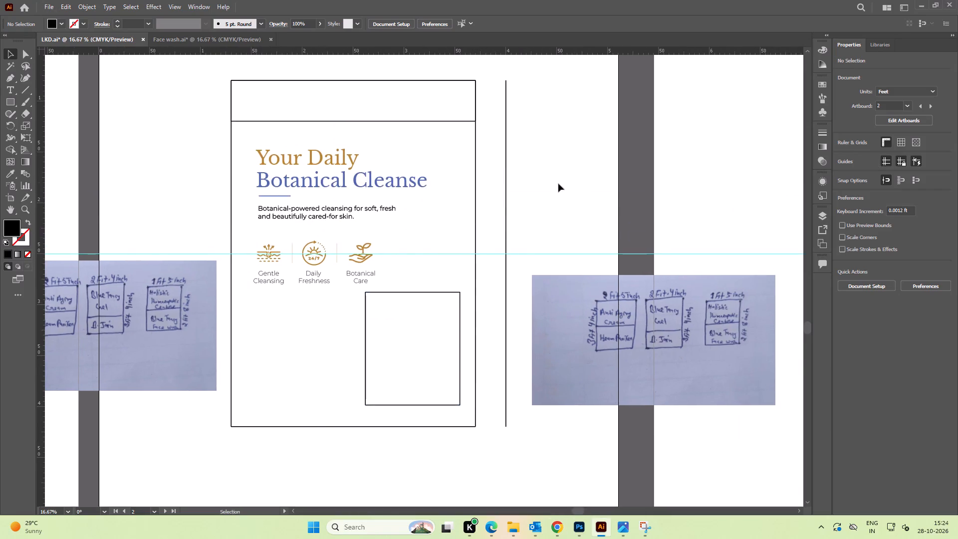
scroll(557, 184, "down", 1, "alt")
key("space")
left_click_drag(558, 196, 564, 183)
Switch to the Banner folder, go into One way vision, preview the Koccher Homeopathy store_1 Illustrator file and open it.
key("alt+Tab")
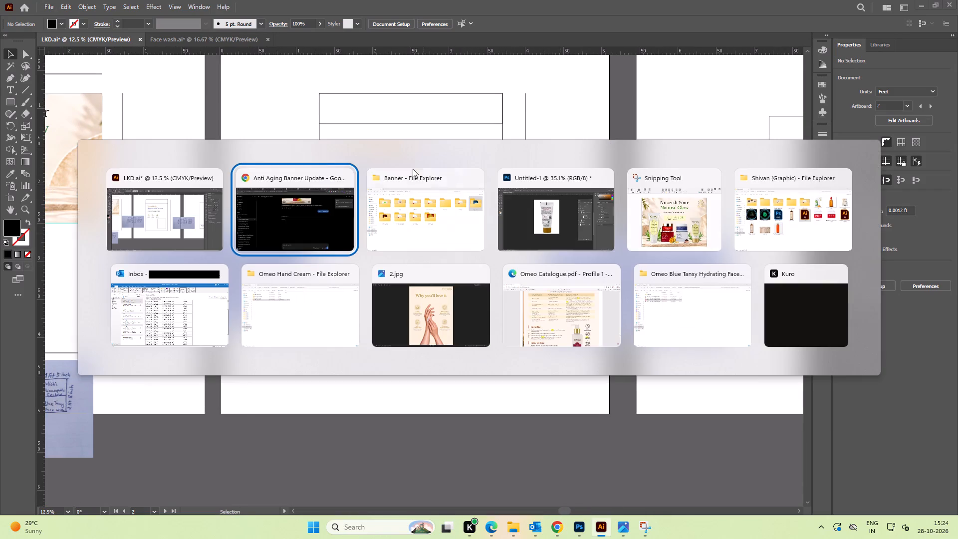
left_click(461, 226, "alt")
left_click_drag(792, 290, 787, 287)
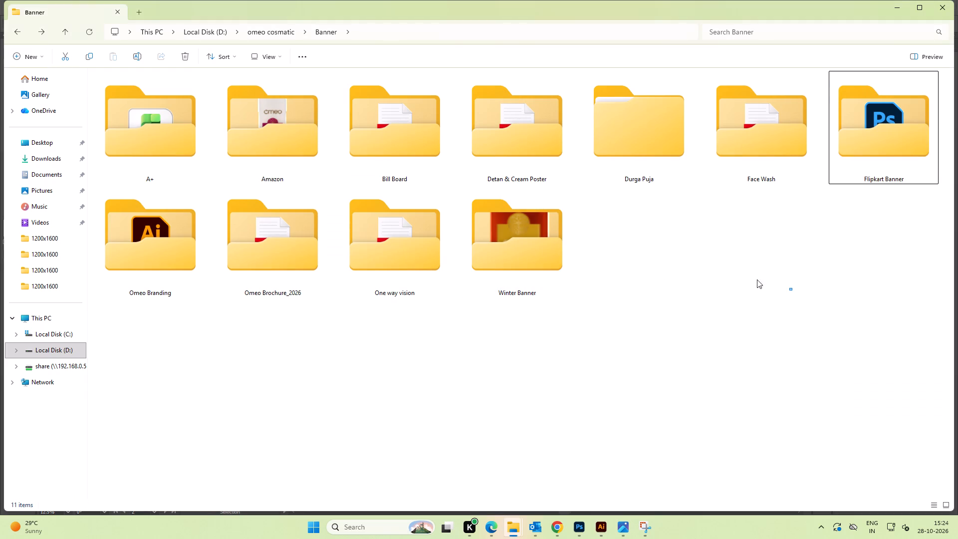
double_click(364, 239)
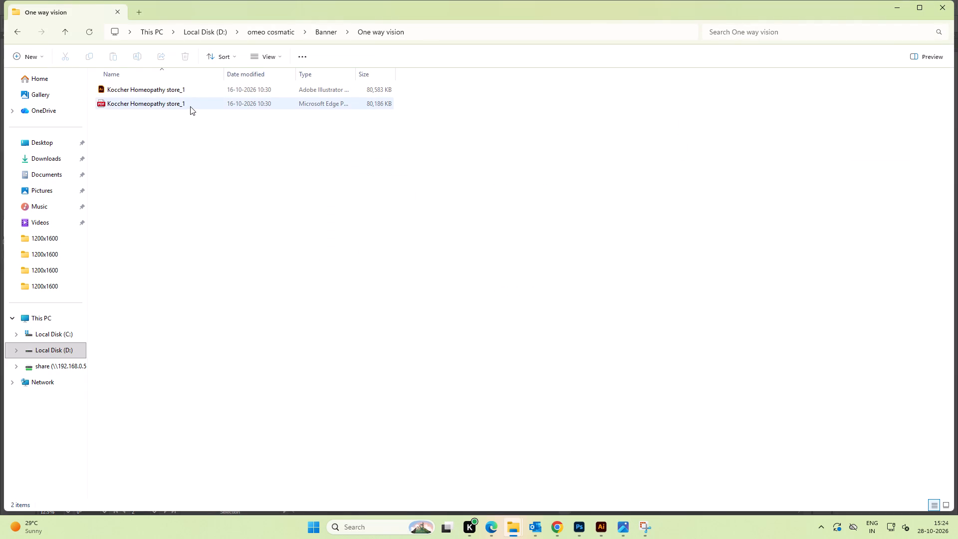
key("space")
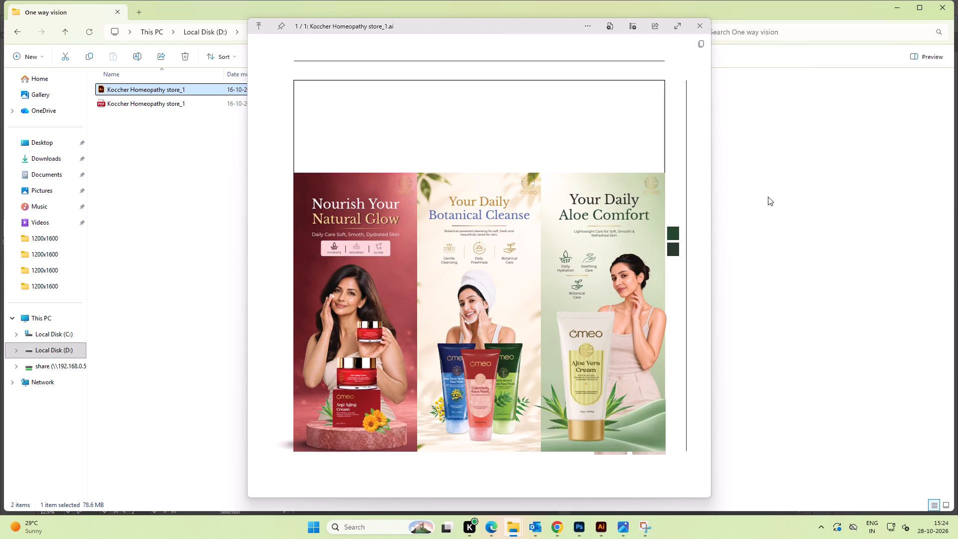
left_click(695, 28)
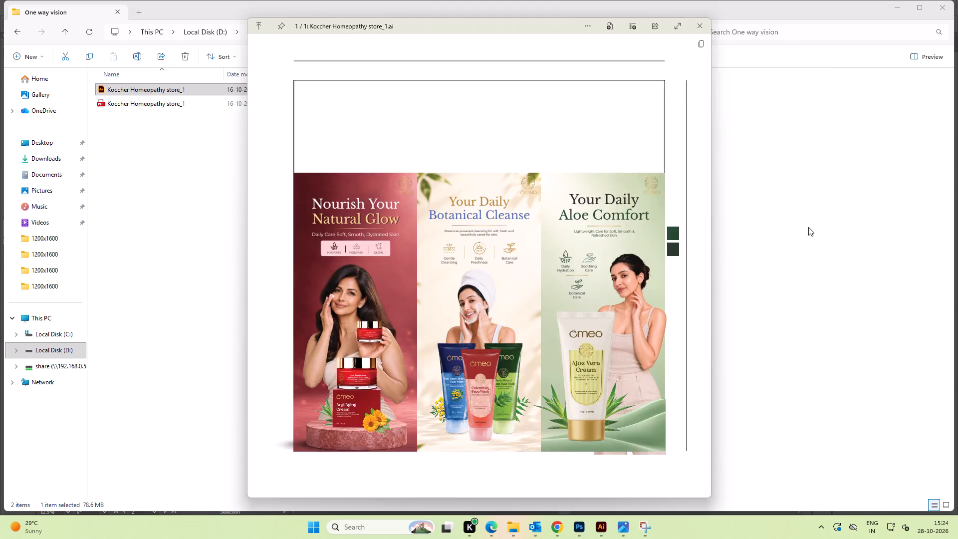
left_click(808, 227)
double_click(183, 88)
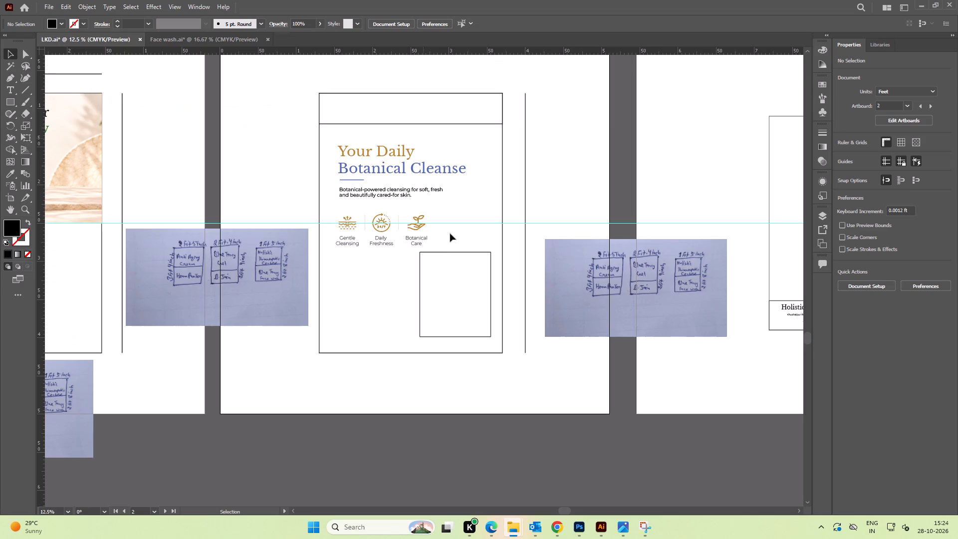
Bring the cream leaf-and-shadow background of the middle Botanical Cleanse panel from Koccher Homeopathy store_1 into LKD.ai.
left_click_drag(420, 201, 422, 165)
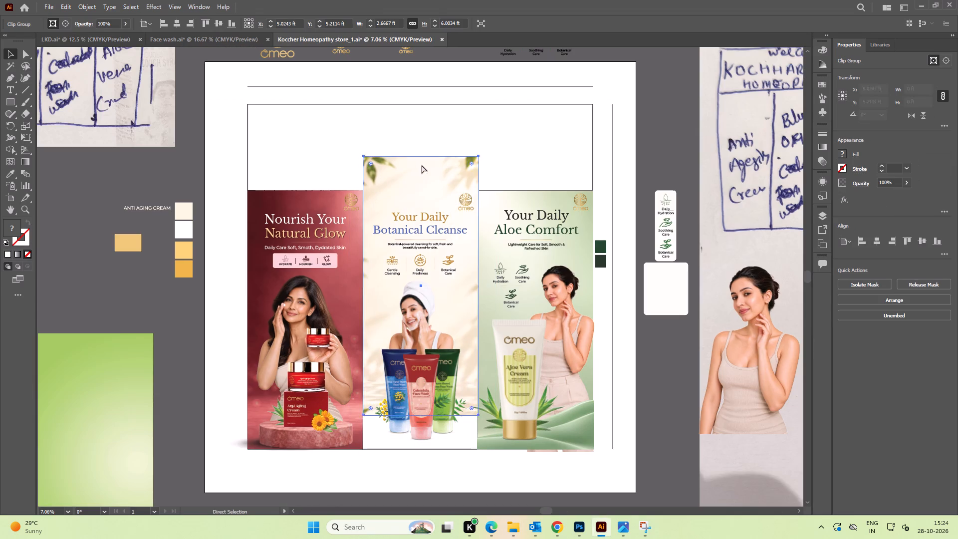
key("ctrl+z")
key("ctrl+c")
key("ctrl+c")
left_click_drag(426, 198, 210, 36)
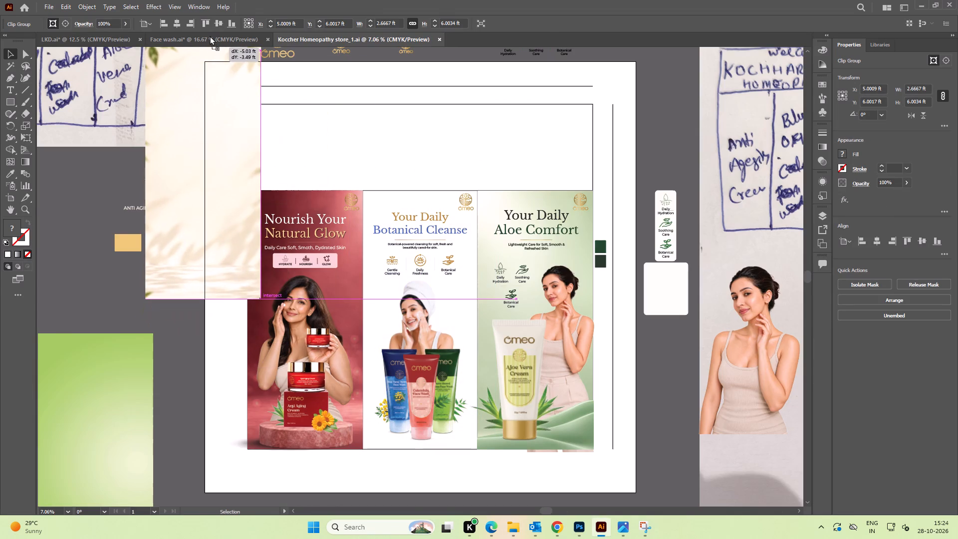
left_click_drag(210, 36, 283, 226)
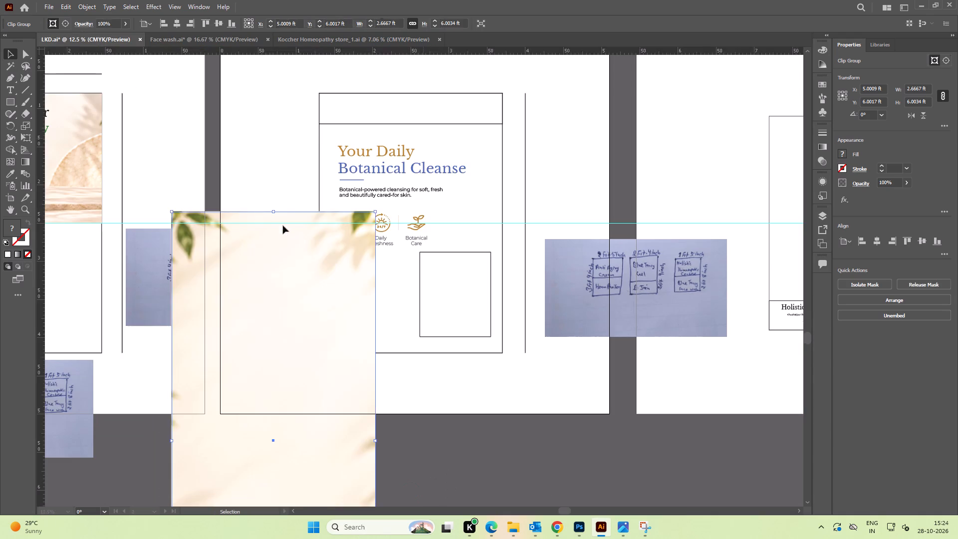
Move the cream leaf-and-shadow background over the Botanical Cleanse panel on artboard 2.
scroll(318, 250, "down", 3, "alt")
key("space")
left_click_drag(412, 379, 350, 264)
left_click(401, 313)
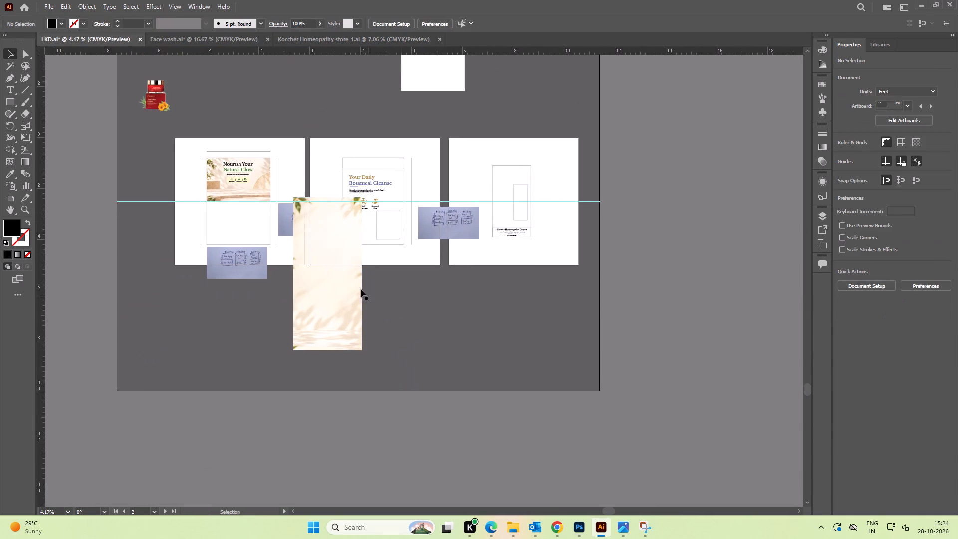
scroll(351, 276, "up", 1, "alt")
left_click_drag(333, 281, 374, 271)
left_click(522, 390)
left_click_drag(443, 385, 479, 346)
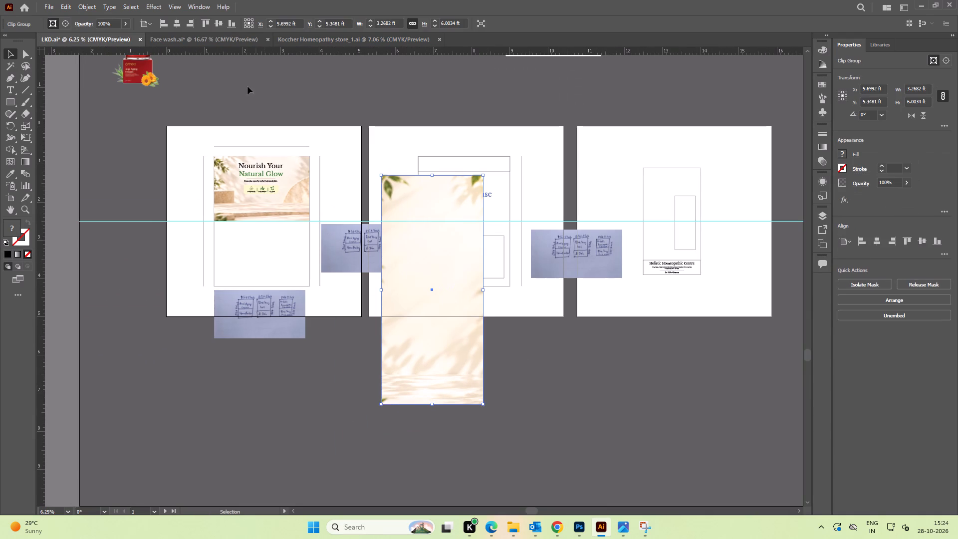
Close the Koccher Homeopathy store_1 document.
left_click(413, 38)
left_click(439, 39)
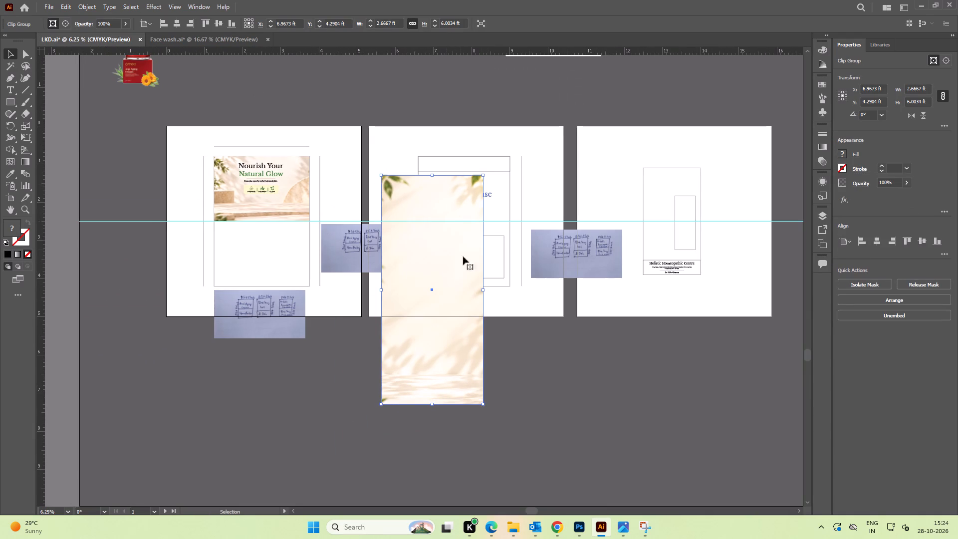
Move the cream background off the artboard 2 panel, so it straddles artboards 1 and 2.
key("space")
left_click_drag(489, 321, 417, 307)
left_click_drag(378, 295, 280, 279)
Bring all the Botanical Cleanse panel frames, text and icons on artboard 2 to the front.
left_click(343, 126)
left_click_drag(344, 125, 404, 235)
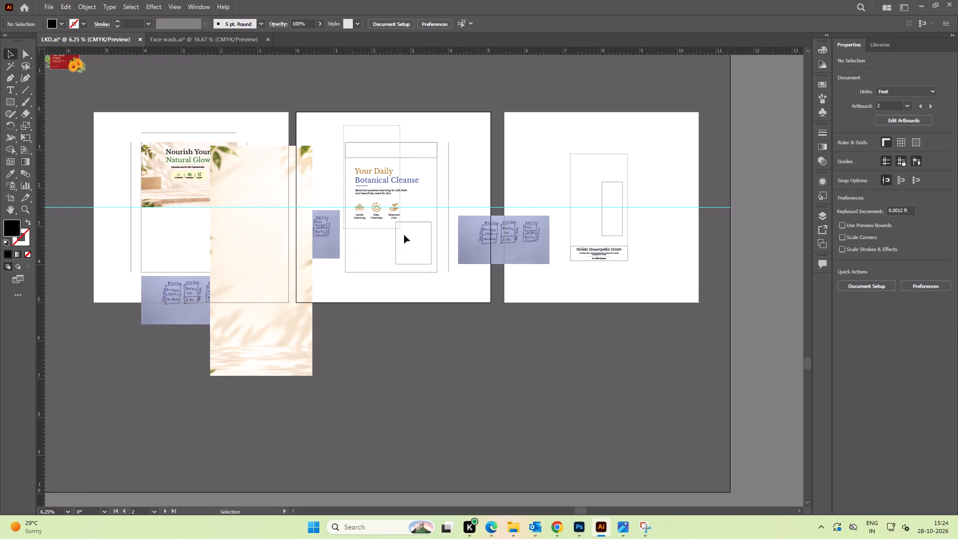
left_click_drag(404, 235, 439, 292)
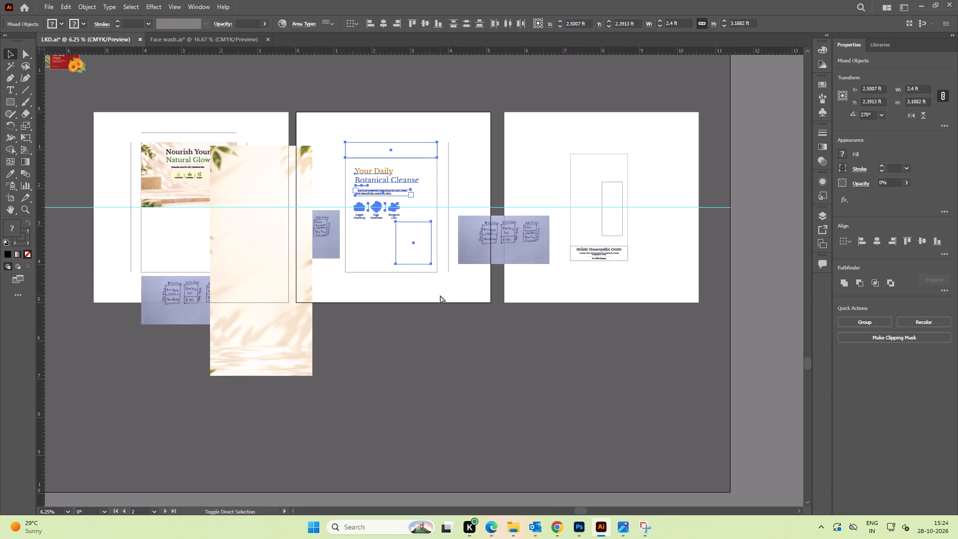
key("ctrl+shift+bracketright")
left_click(445, 299)
Place the cream background over the Botanical Cleanse panel on artboard 2 and squash its height to about 3.52 ft.
left_click_drag(298, 312, 373, 294)
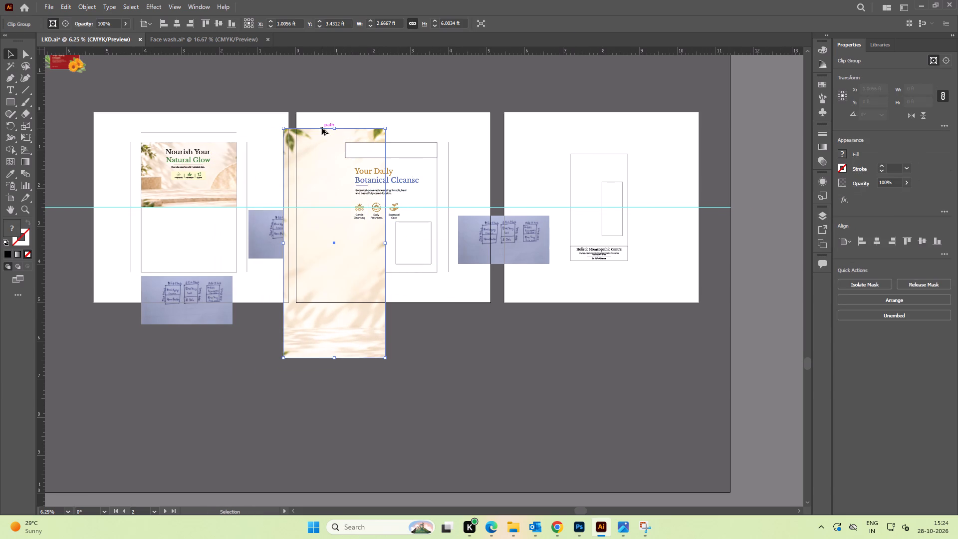
scroll(337, 146, "up", 2, "alt")
left_click_drag(332, 111, 343, 327)
left_click_drag(341, 437, 420, 325)
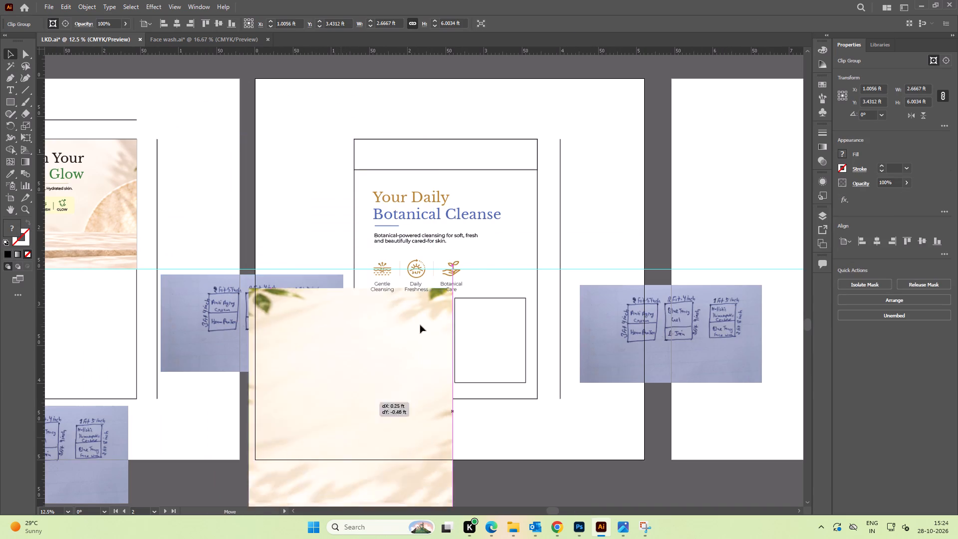
left_click_drag(420, 325, 458, 251)
key("space")
left_click_drag(530, 267, 519, 177)
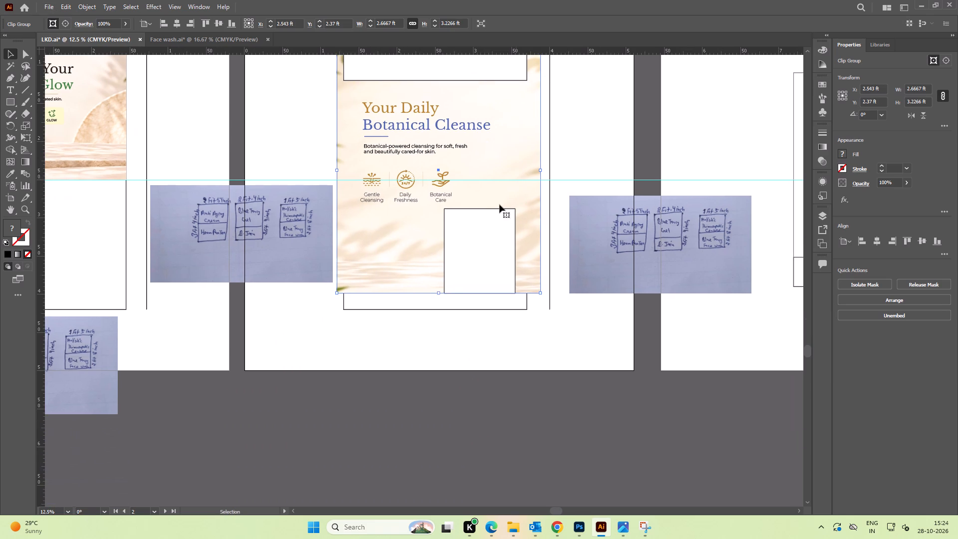
left_click_drag(438, 293, 440, 315)
key("space")
left_click_drag(381, 251, 388, 327)
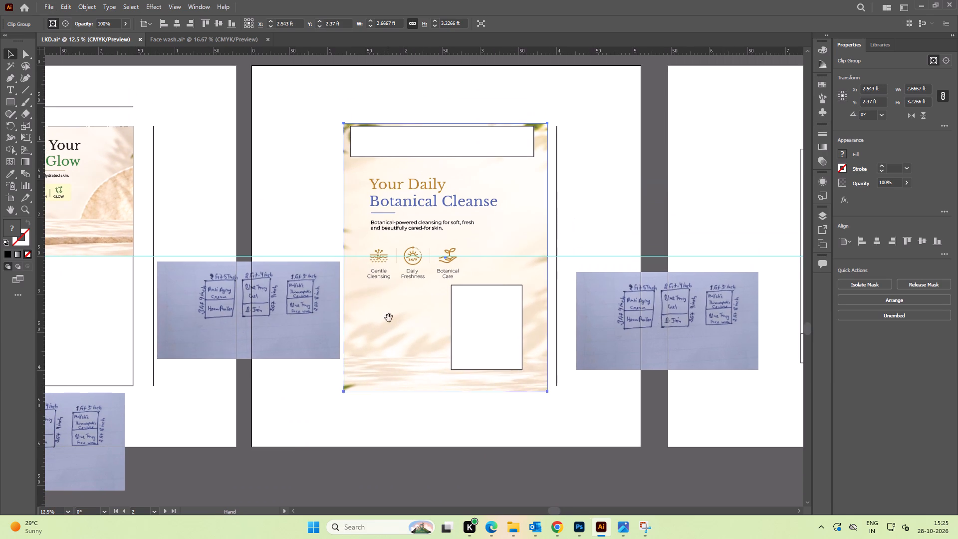
Fit the cream background to the panel's side and bottom edges, about 2.4 ft wide and 3.34 ft high.
left_click_drag(387, 312, 395, 319)
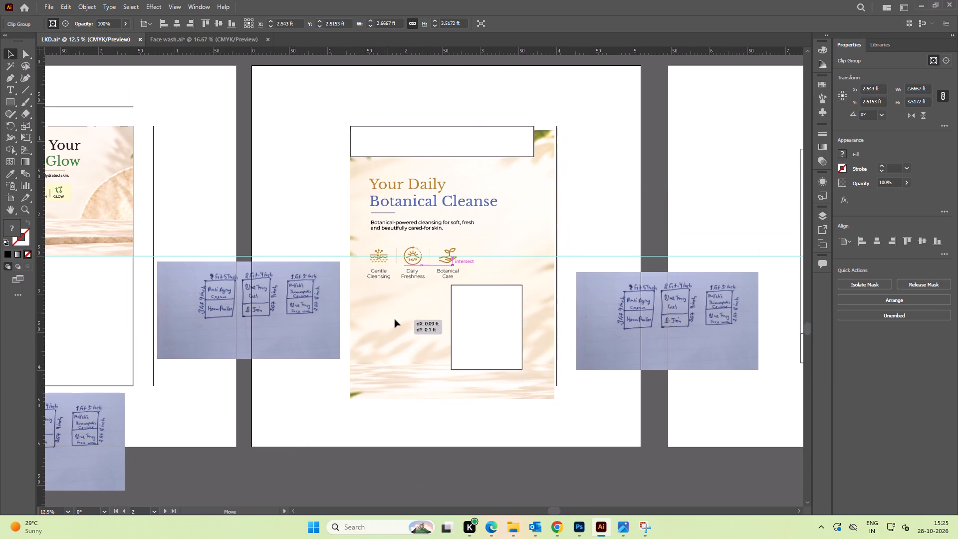
left_click_drag(395, 319, 394, 319)
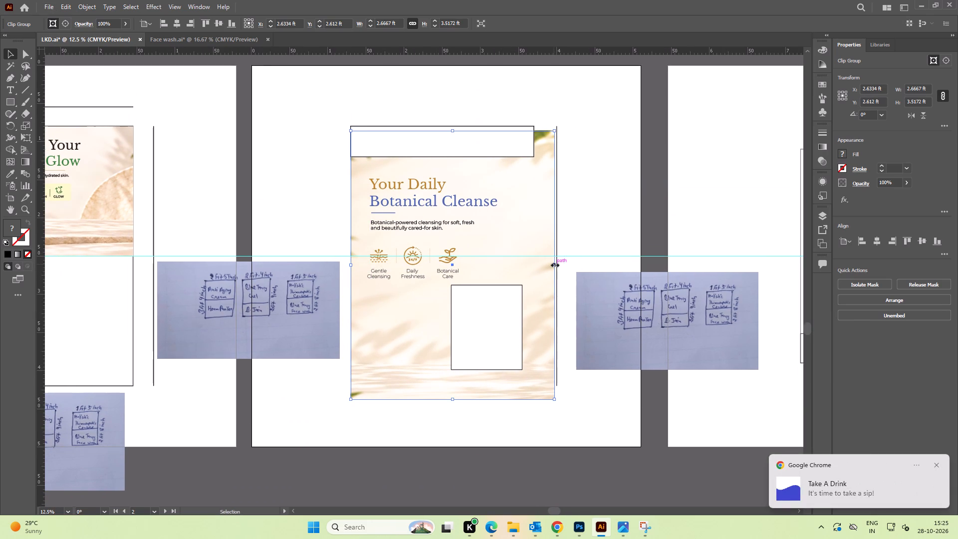
left_click_drag(553, 264, 533, 264)
scroll(441, 402, "up", 5, "alt")
left_click_drag(447, 385, 453, 337)
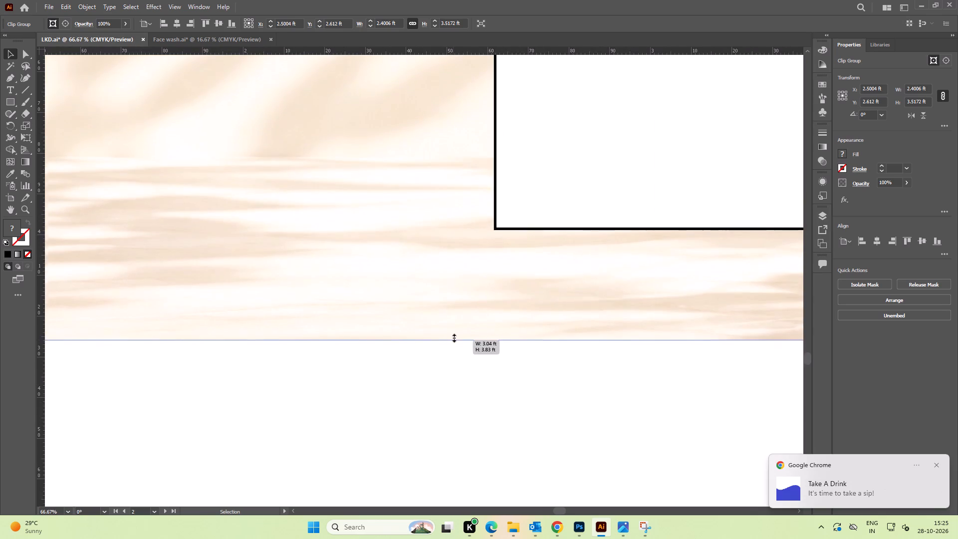
left_click_drag(453, 337, 455, 315)
scroll(440, 296, "down", 6, "alt")
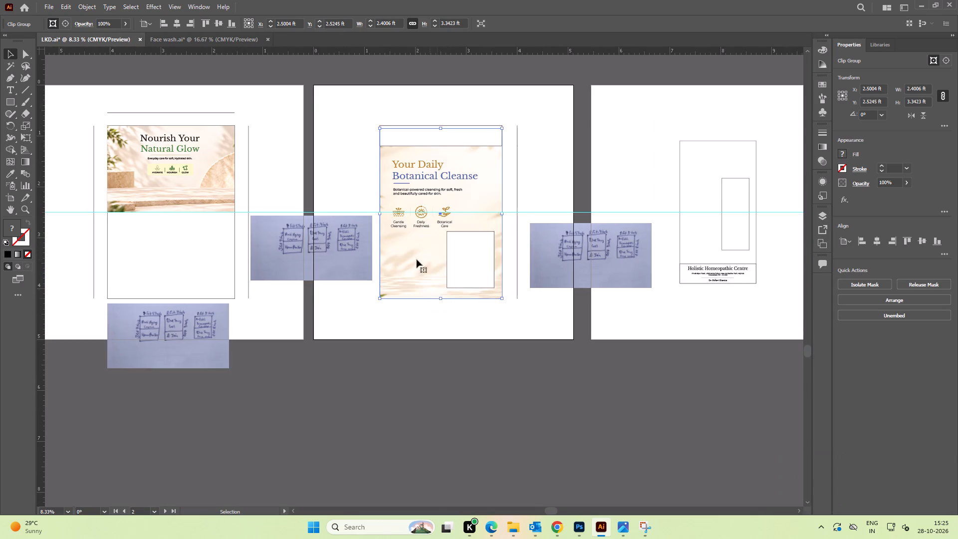
key("space")
left_click_drag(410, 242, 406, 288)
left_click(481, 394)
Lower the cream background's top edge to the bottom of the empty header strip, making it about 3 ft high.
scroll(475, 211, "up", 3, "alt")
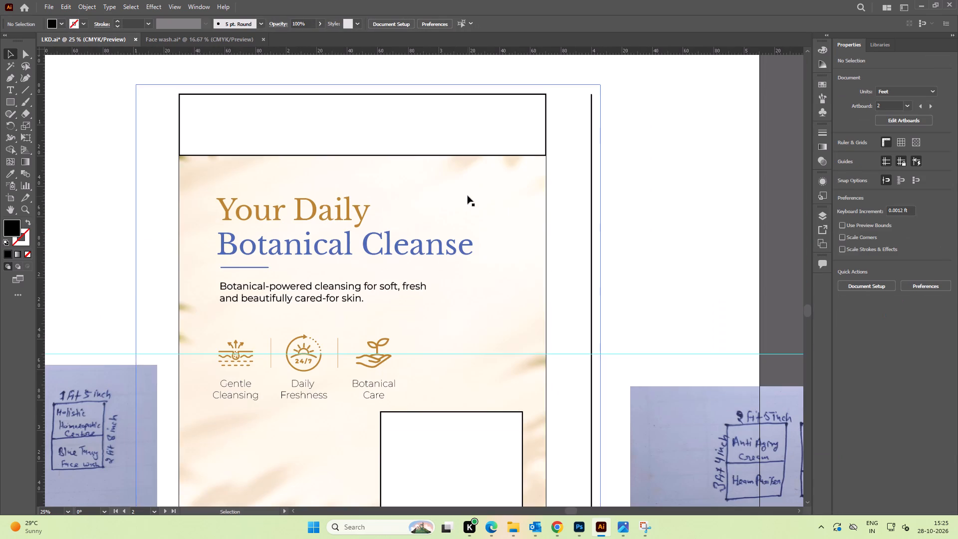
left_click(468, 196)
left_click_drag(363, 102, 364, 164)
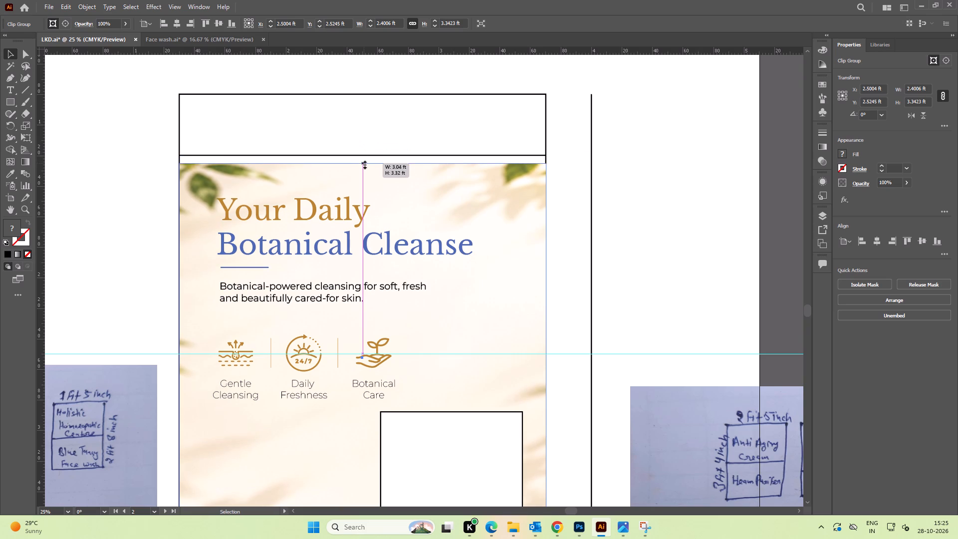
left_click_drag(364, 164, 364, 155)
scroll(362, 153, "down", 4, "alt")
key("space")
key("space")
key("space")
left_click_drag(363, 338, 320, 287)
left_click(416, 282)
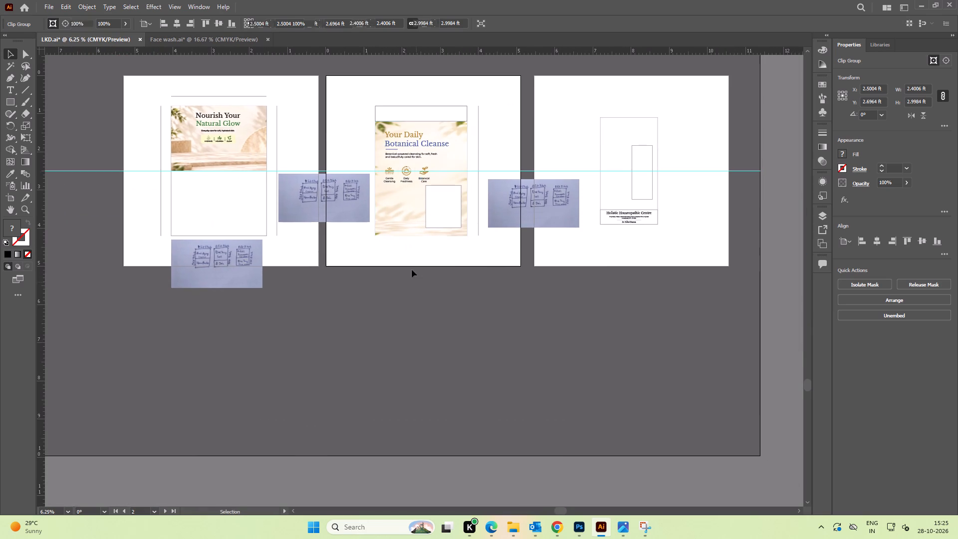
Stretch the cream background downward past artboard 2 to a height of about 4.76 ft.
scroll(406, 256, "up", 2, "alt")
left_click(391, 193)
left_click_drag(436, 216, 438, 351)
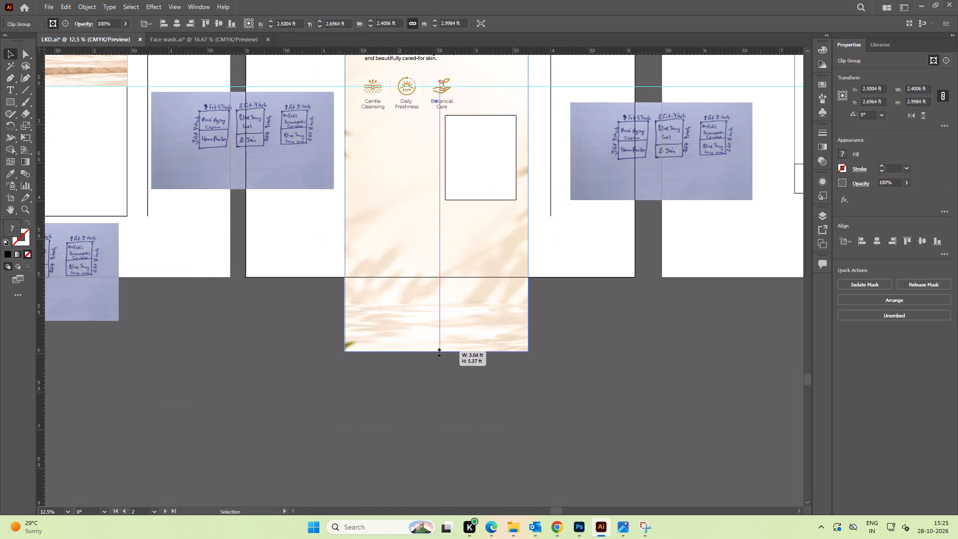
left_click_drag(438, 351, 439, 350)
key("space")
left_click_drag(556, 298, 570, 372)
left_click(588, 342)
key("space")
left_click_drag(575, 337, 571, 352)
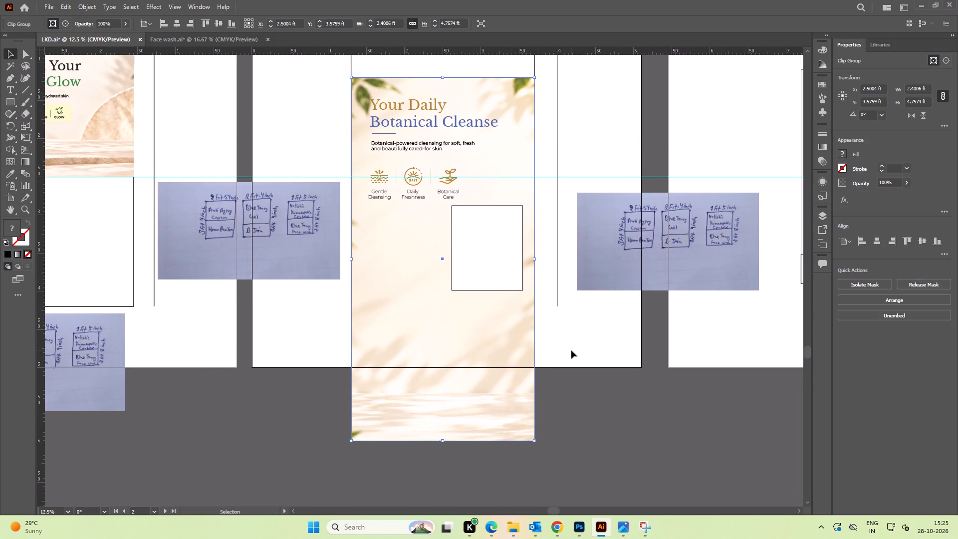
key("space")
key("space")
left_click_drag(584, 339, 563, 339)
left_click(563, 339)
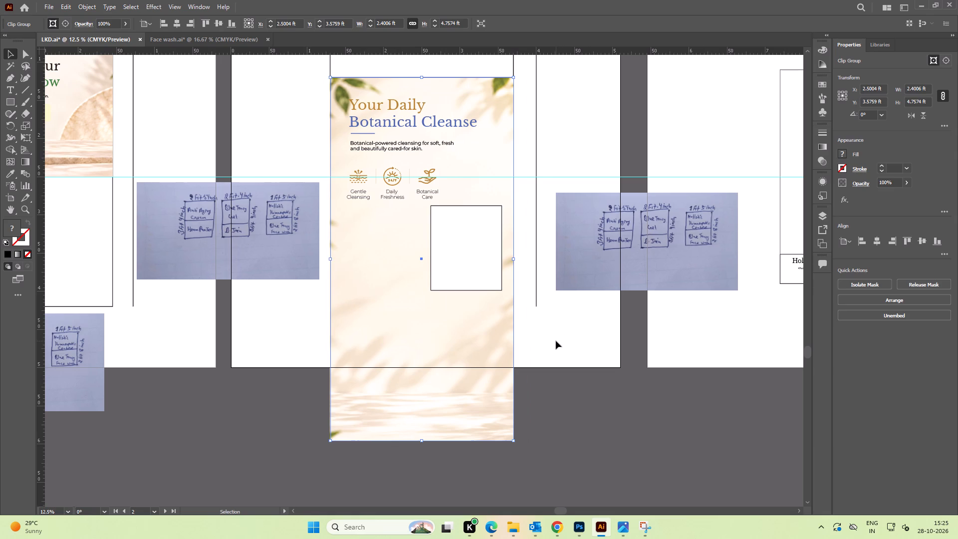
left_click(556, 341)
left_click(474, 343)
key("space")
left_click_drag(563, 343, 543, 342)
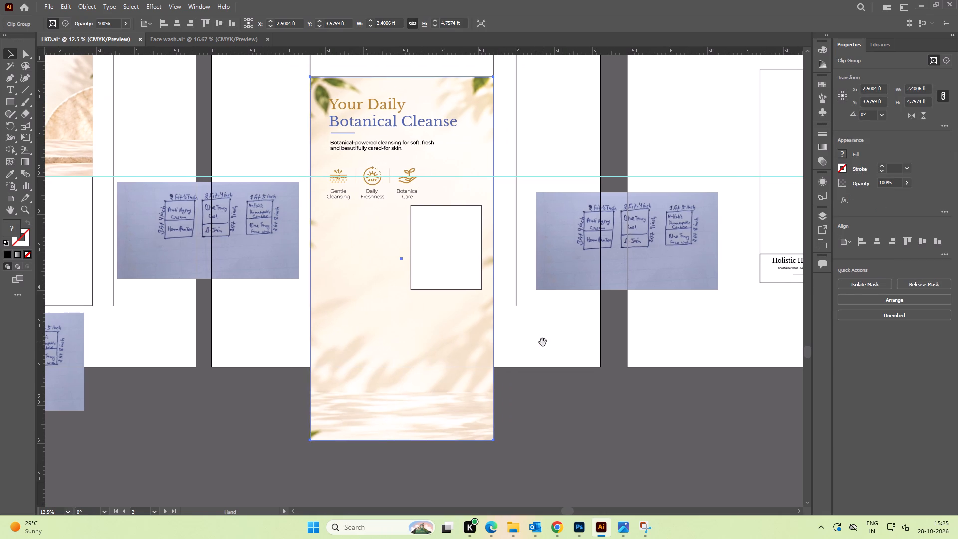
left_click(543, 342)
Scale the cream background up proportionally from its lower-right corner to about 2.97 by 5.89 ft.
left_click(439, 332)
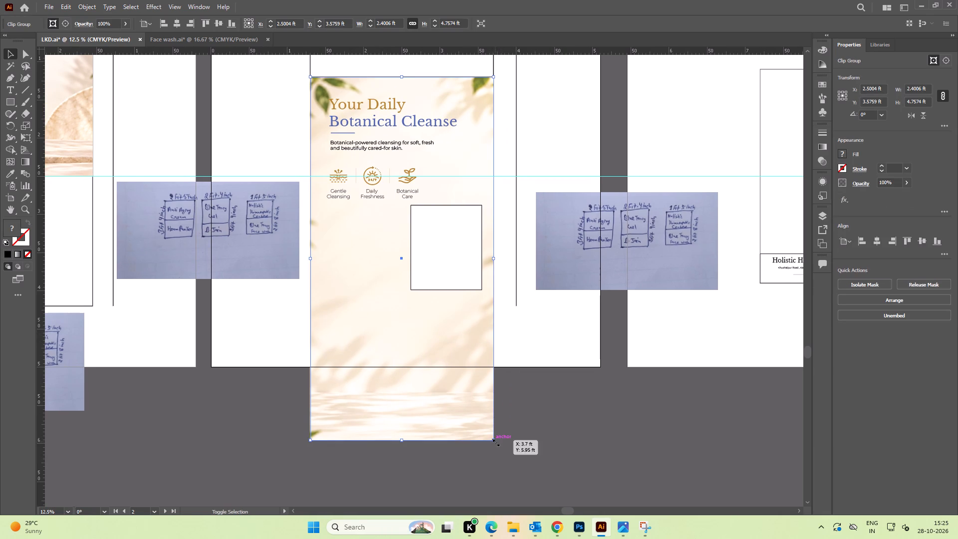
left_click_drag(495, 442, 564, 503, "shift")
scroll(473, 367, "down", 2, "alt")
left_click(534, 390)
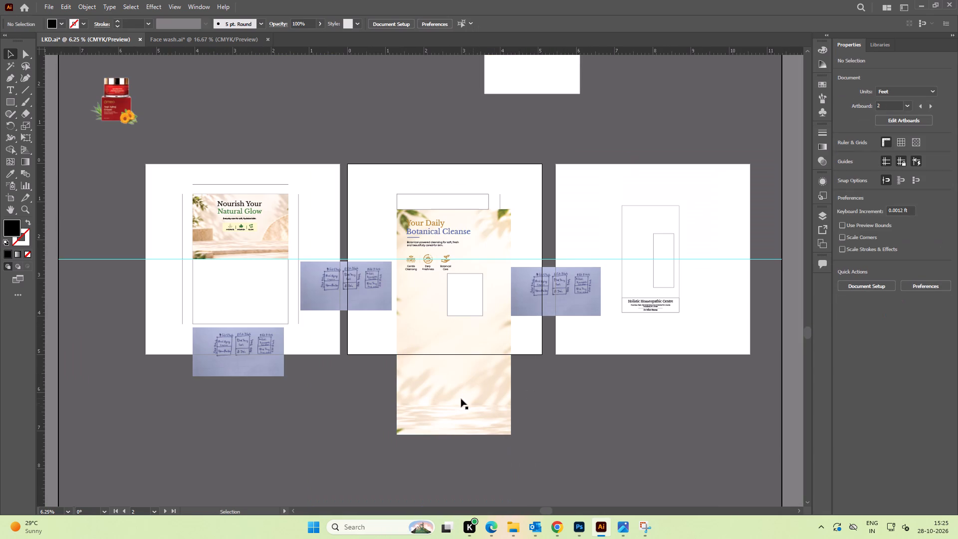
left_click(547, 402)
scroll(461, 347, "up", 1, "alt")
scroll(461, 347, "down", 1, "alt")
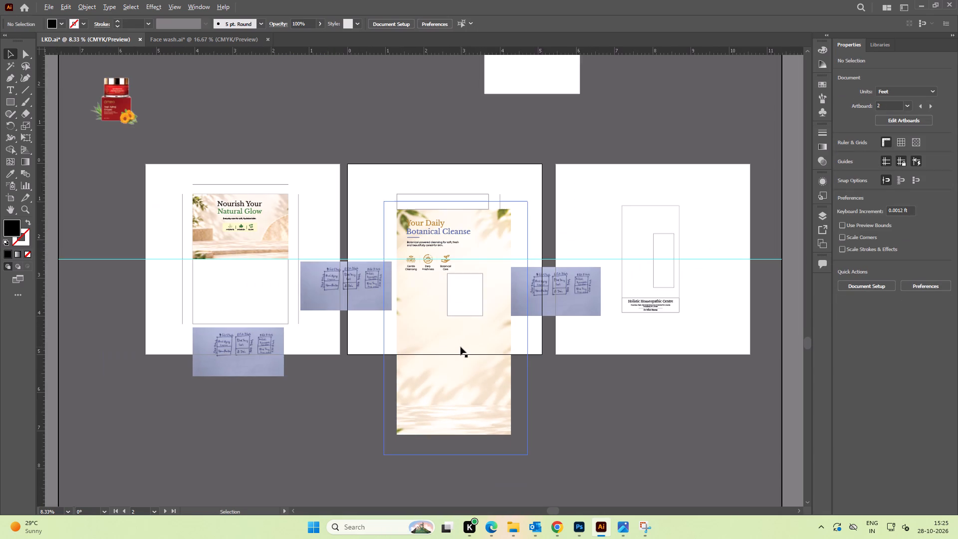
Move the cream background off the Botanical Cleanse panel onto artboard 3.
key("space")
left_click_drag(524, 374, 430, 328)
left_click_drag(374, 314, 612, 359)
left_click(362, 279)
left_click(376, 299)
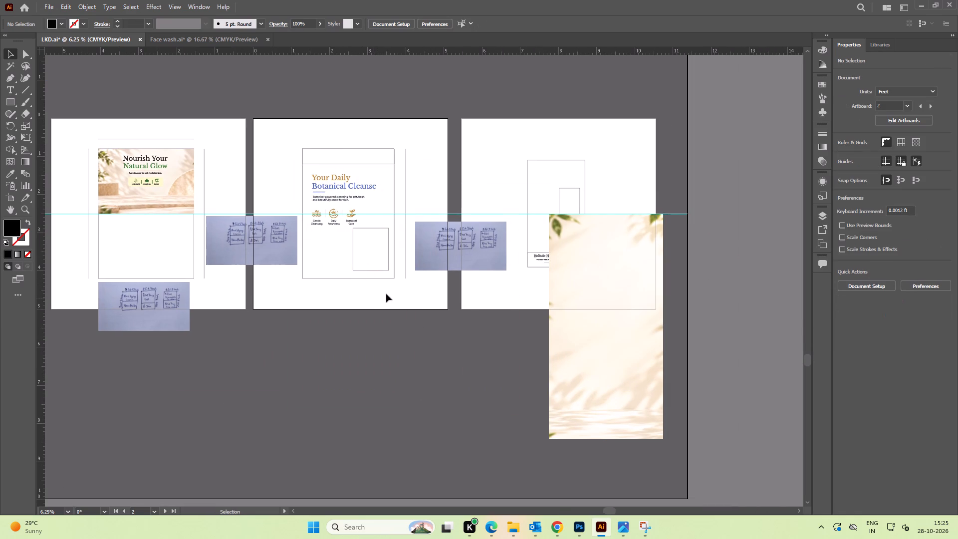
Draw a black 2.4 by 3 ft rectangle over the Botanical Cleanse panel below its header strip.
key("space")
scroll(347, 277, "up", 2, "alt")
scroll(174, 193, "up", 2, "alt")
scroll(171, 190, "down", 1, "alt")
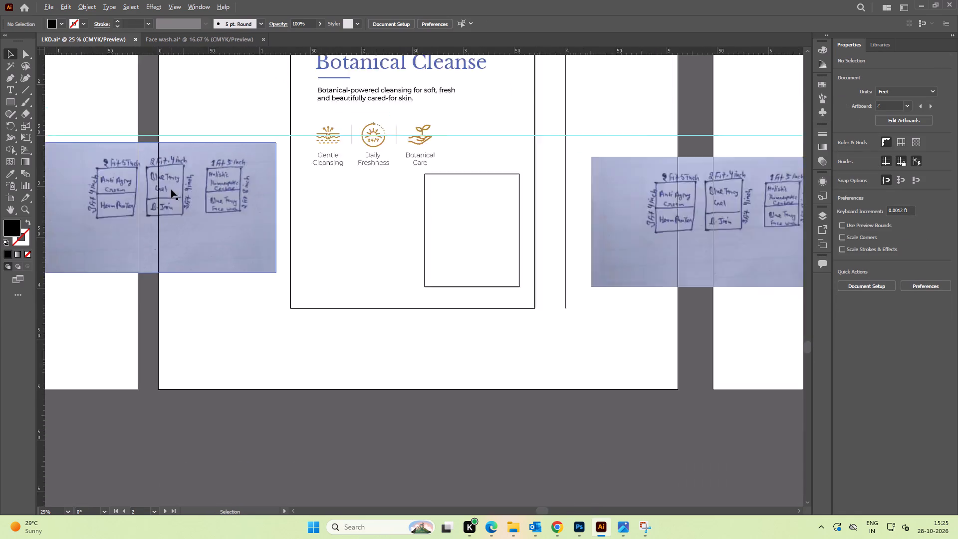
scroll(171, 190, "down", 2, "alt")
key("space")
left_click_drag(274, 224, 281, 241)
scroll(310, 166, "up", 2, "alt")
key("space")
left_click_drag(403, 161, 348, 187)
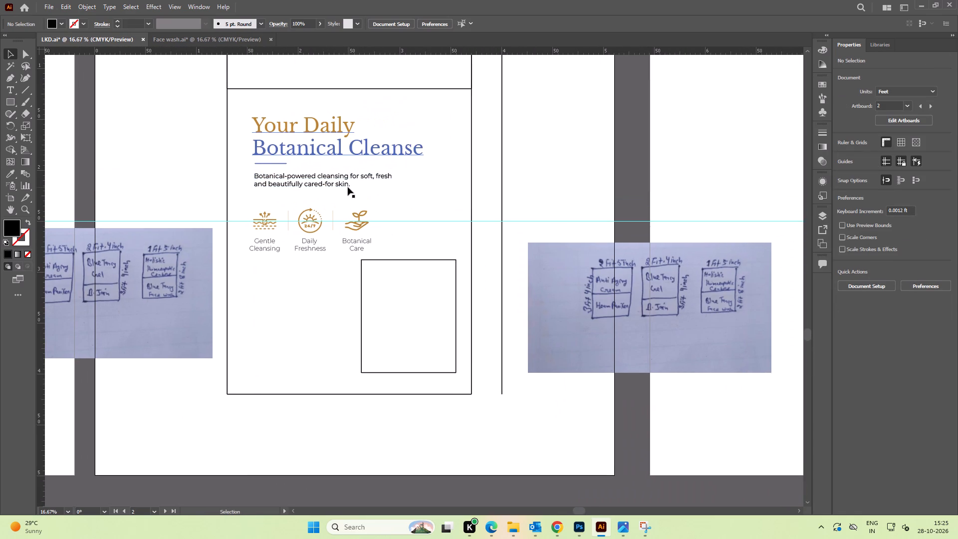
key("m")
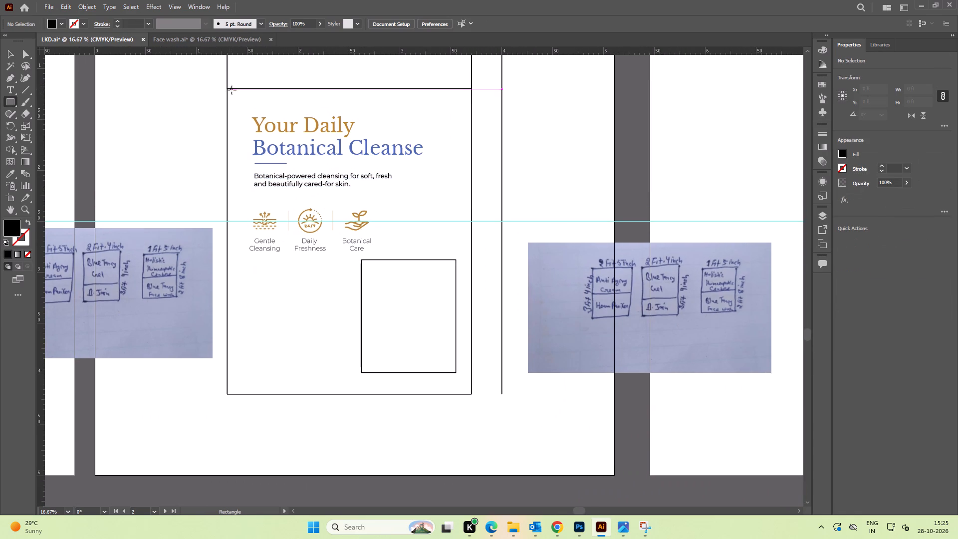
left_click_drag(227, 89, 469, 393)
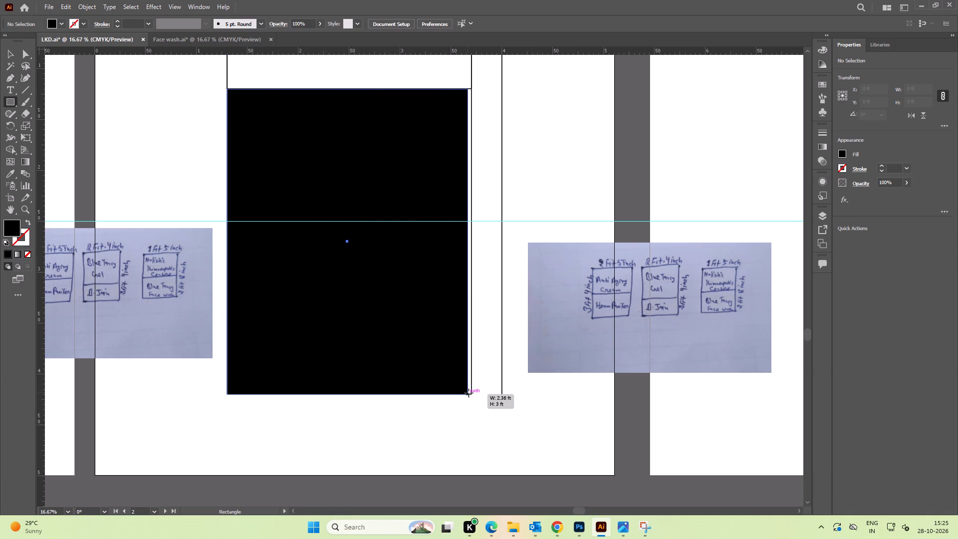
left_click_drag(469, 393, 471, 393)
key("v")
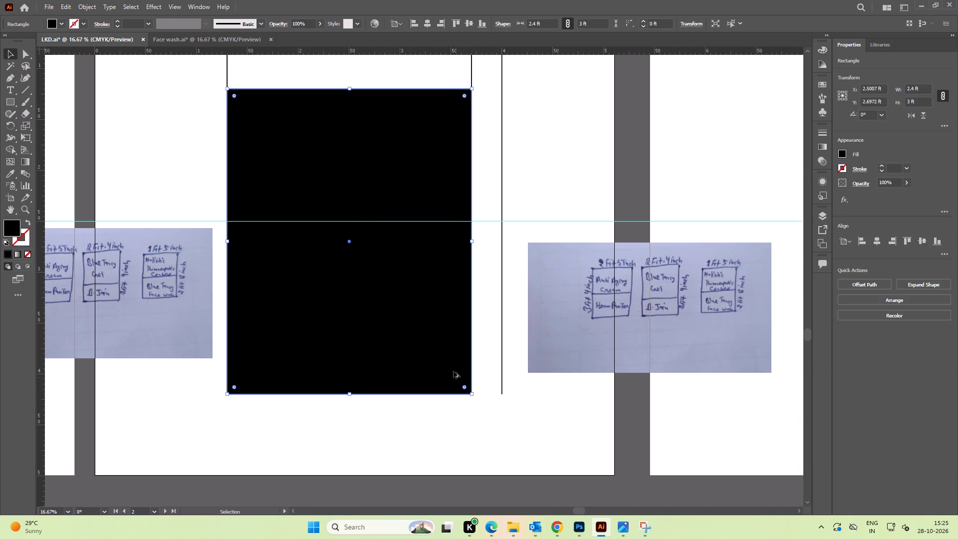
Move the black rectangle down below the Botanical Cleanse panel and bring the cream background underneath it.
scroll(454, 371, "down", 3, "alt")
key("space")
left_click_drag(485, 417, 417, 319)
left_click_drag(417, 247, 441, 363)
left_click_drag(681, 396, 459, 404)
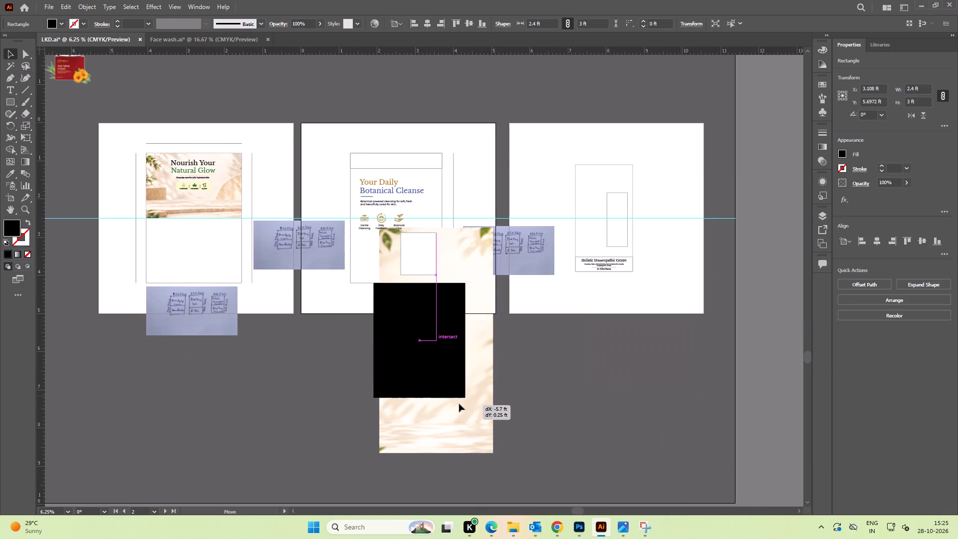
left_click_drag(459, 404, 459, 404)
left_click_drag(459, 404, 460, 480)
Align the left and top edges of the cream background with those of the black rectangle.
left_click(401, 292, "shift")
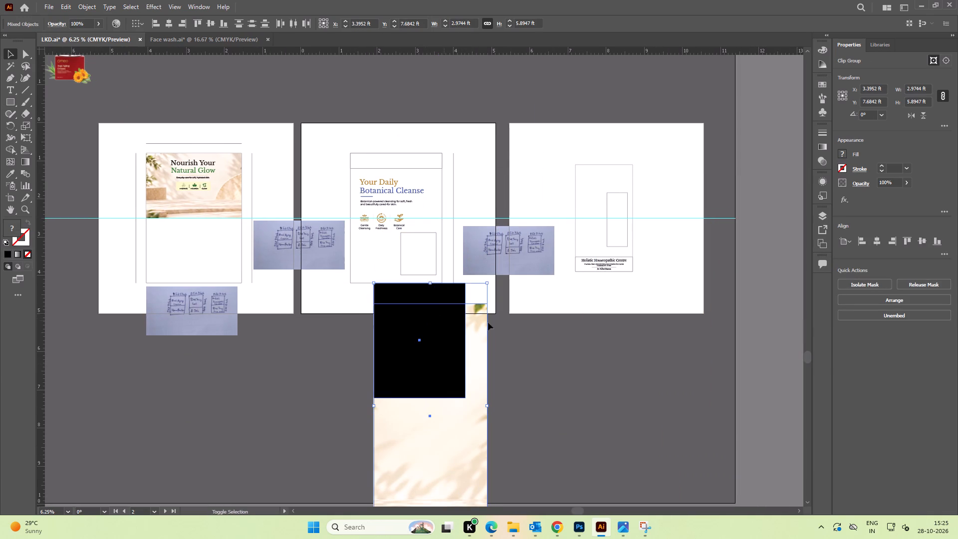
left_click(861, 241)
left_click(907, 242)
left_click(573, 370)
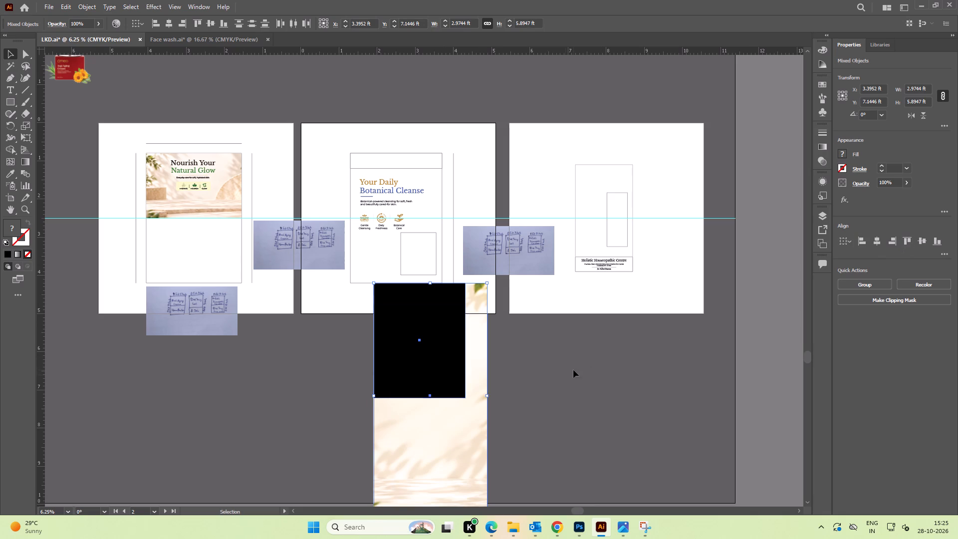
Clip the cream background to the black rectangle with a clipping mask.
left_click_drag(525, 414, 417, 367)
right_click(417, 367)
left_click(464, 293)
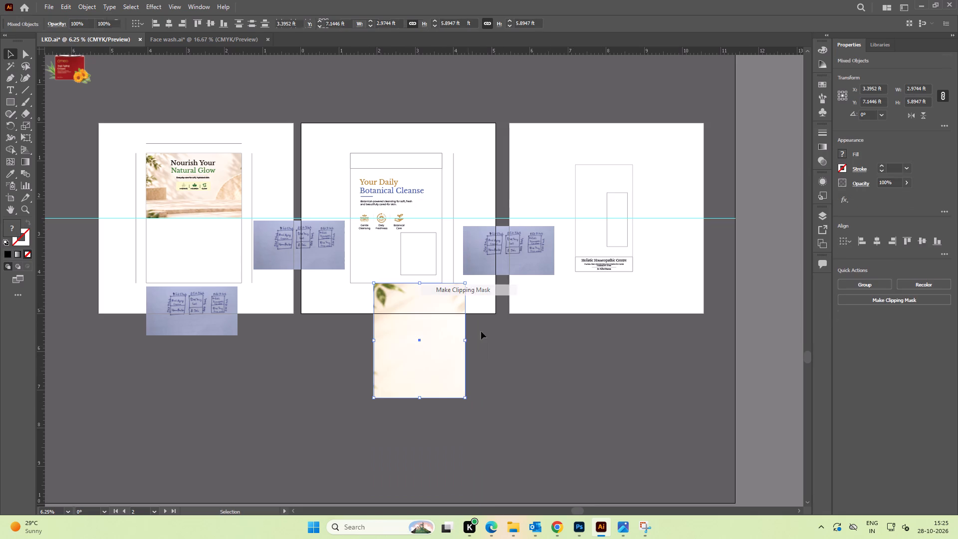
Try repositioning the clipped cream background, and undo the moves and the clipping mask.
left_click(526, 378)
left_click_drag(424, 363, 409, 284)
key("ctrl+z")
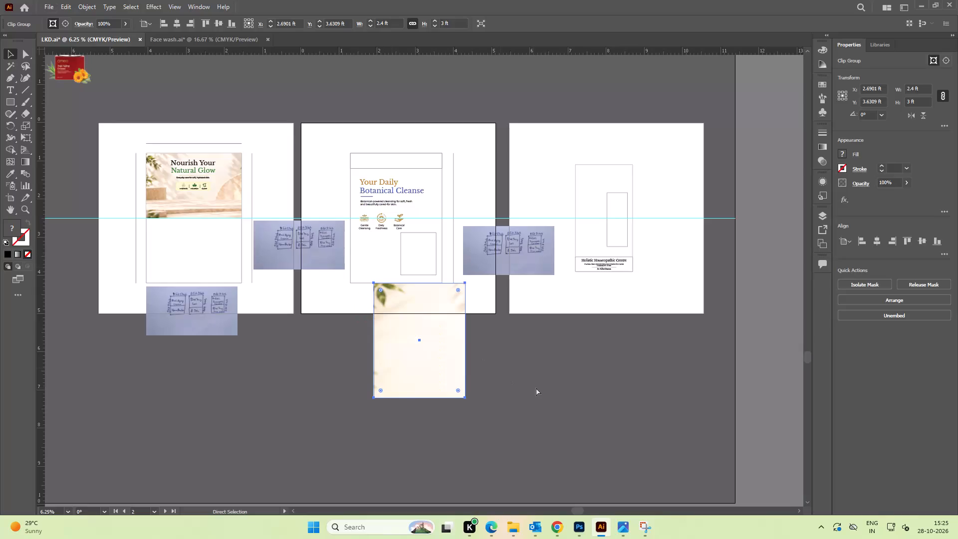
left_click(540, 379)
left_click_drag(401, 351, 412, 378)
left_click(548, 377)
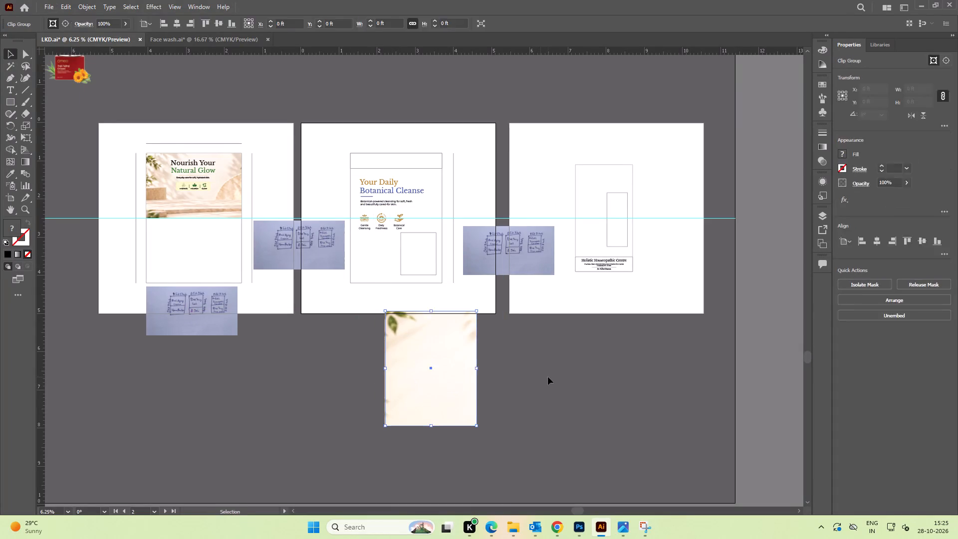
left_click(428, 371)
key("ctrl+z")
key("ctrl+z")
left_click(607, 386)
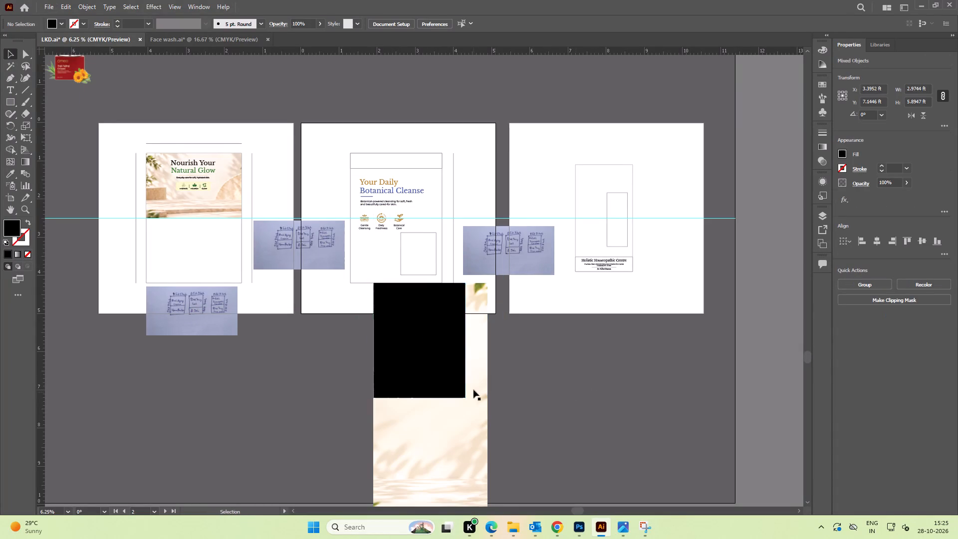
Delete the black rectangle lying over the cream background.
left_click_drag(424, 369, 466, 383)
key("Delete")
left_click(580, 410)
Move the cream leaf background up behind the Botanical Cleanse text, placing its top near the panel's upper edge.
left_click_drag(445, 408, 407, 305)
scroll(383, 246, "up", 2, "alt")
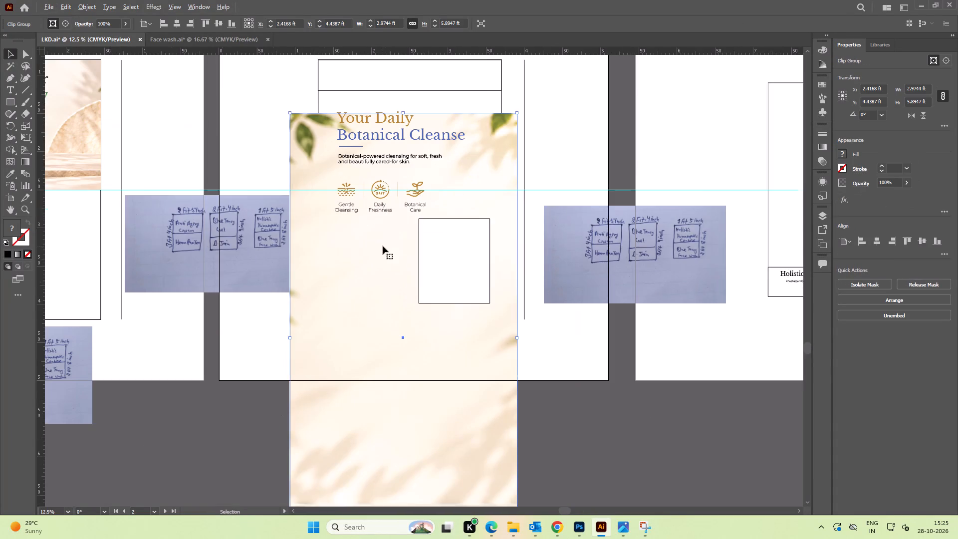
key("space")
left_click_drag(376, 256, 380, 308)
left_click_drag(366, 321, 365, 275)
left_click_drag(360, 316, 360, 309)
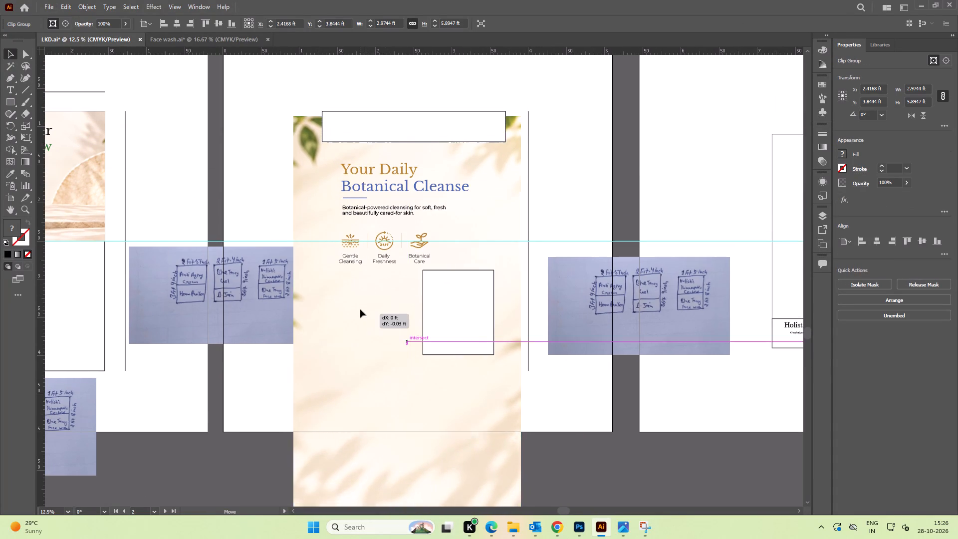
left_click_drag(360, 309, 365, 296)
Scale the cream background down proportionally to about 2.39 ft wide and fit it between the panel's side edges.
scroll(359, 319, "down", 2, "alt")
left_click_drag(521, 436, 505, 400, "shift")
scroll(470, 358, "up", 3, "alt")
left_click_drag(462, 362, 498, 359)
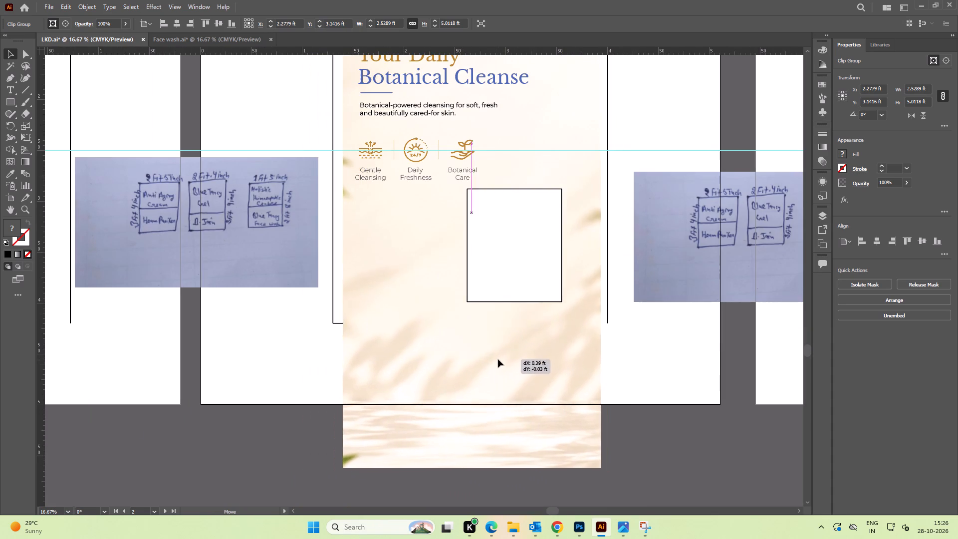
left_click_drag(498, 359, 491, 358)
scroll(491, 358, "down", 2, "alt")
key("space")
left_click_drag(492, 361, 469, 395)
scroll(542, 281, "up", 3, "alt")
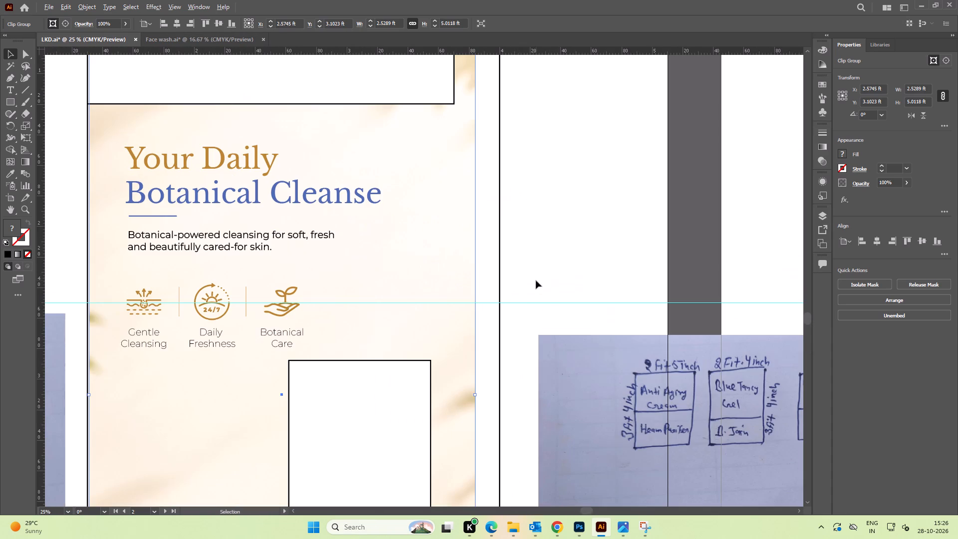
left_click_drag(476, 394, 456, 395, "shift")
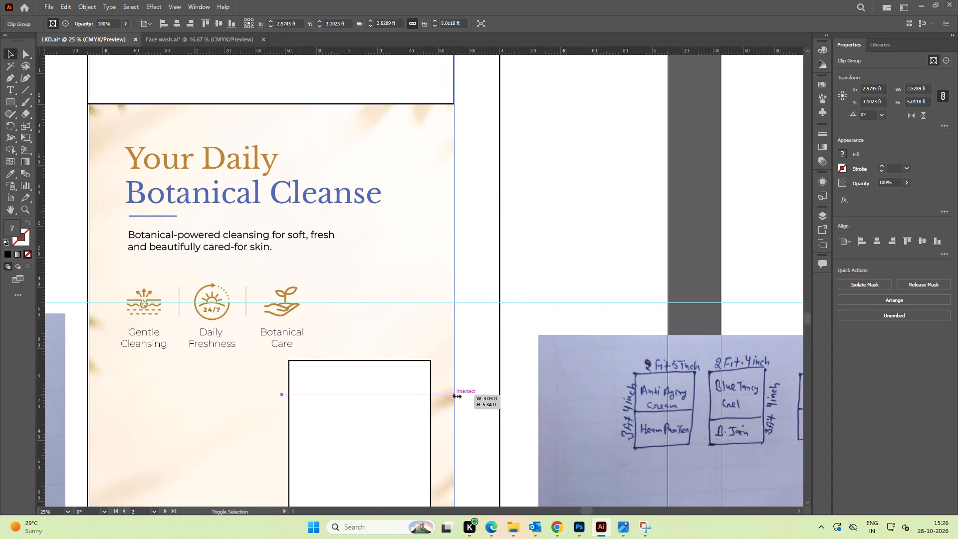
left_click_drag(456, 395, 454, 395, "shift")
Extend the cream background proportionally to the panel's left edge, making it 2.4 ft wide.
scroll(452, 390, "down", 4, "alt")
key("space")
left_click_drag(447, 474, 415, 436)
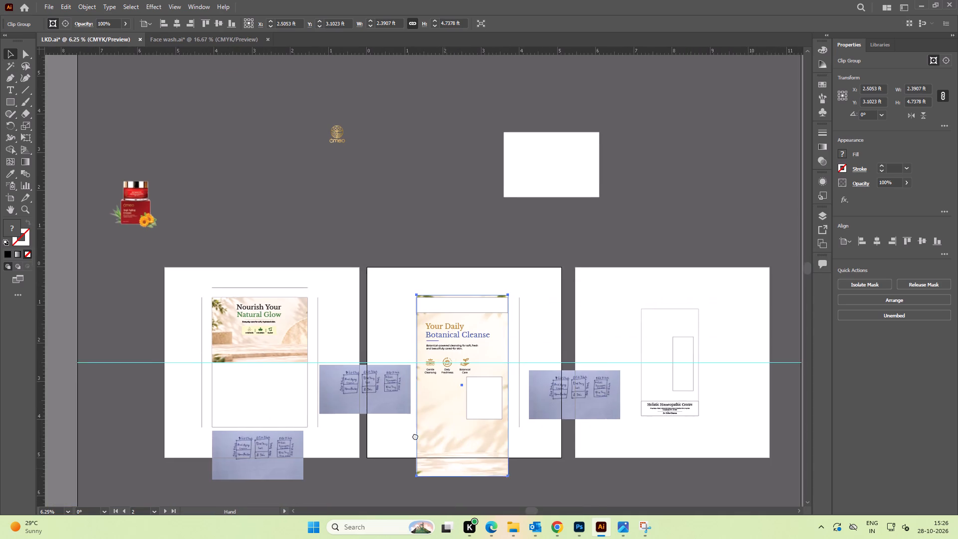
left_click_drag(415, 436, 354, 403)
left_click(422, 403)
scroll(372, 349, "up", 1, "alt")
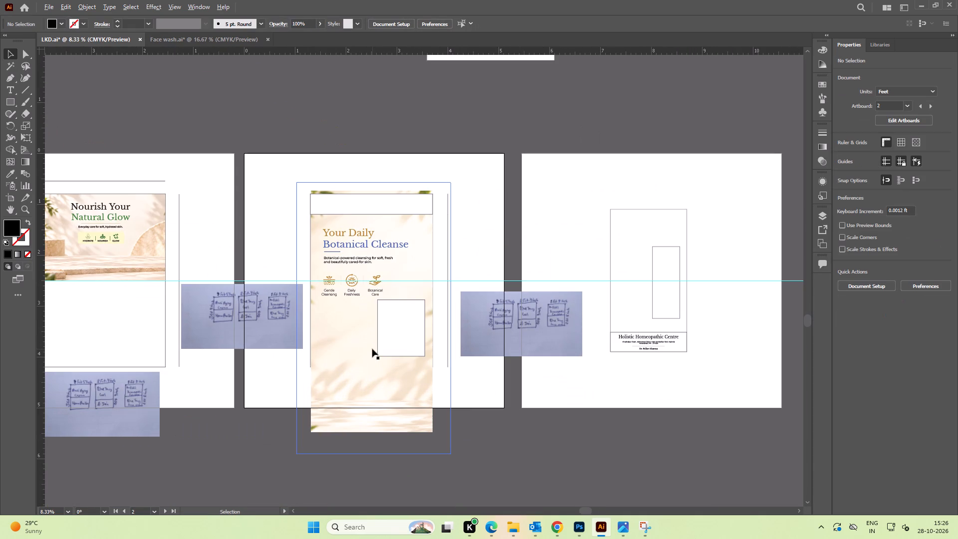
scroll(330, 315, "up", 4, "alt")
key("space")
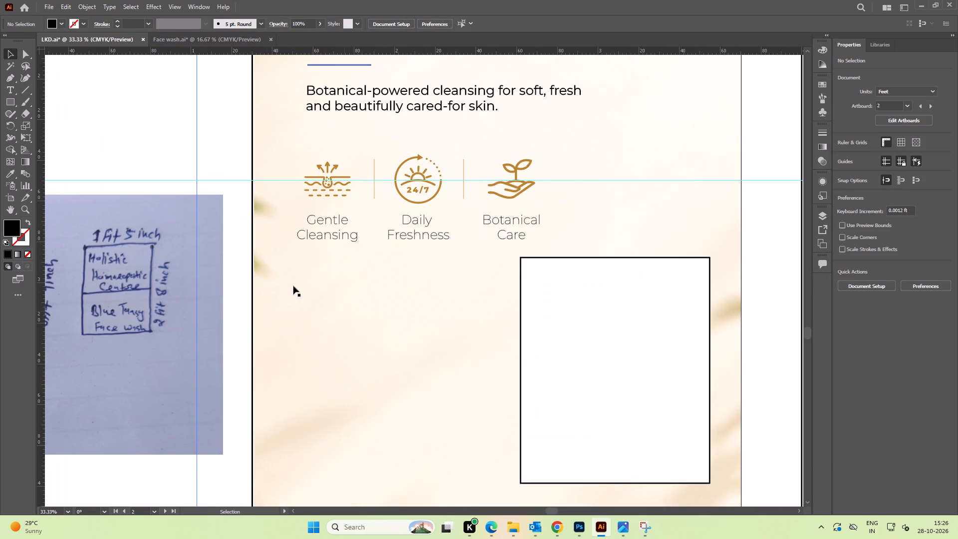
left_click(314, 311)
key("space")
left_click_drag(252, 263, 340, 310)
scroll(343, 226, "down", 3, "alt")
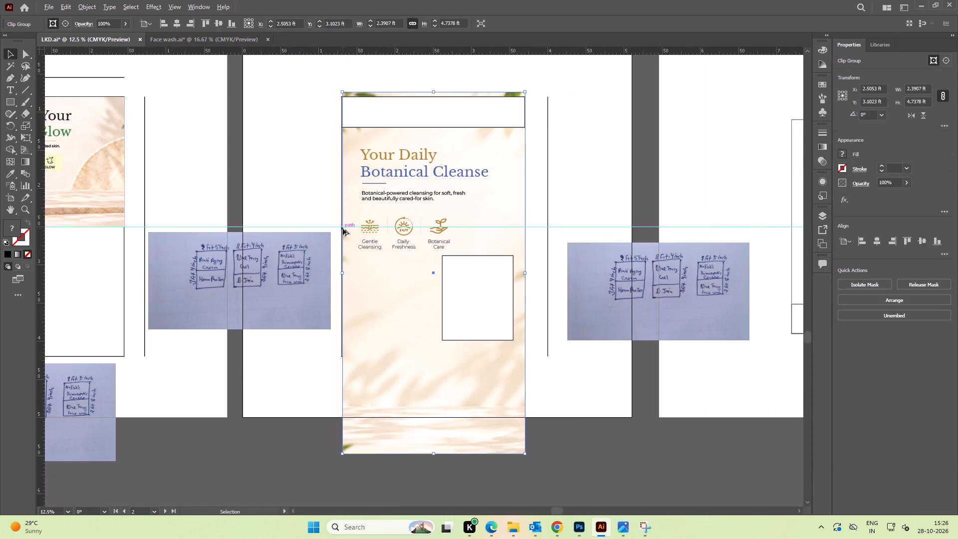
scroll(339, 276, "up", 4, "alt")
left_click(353, 262, "shift")
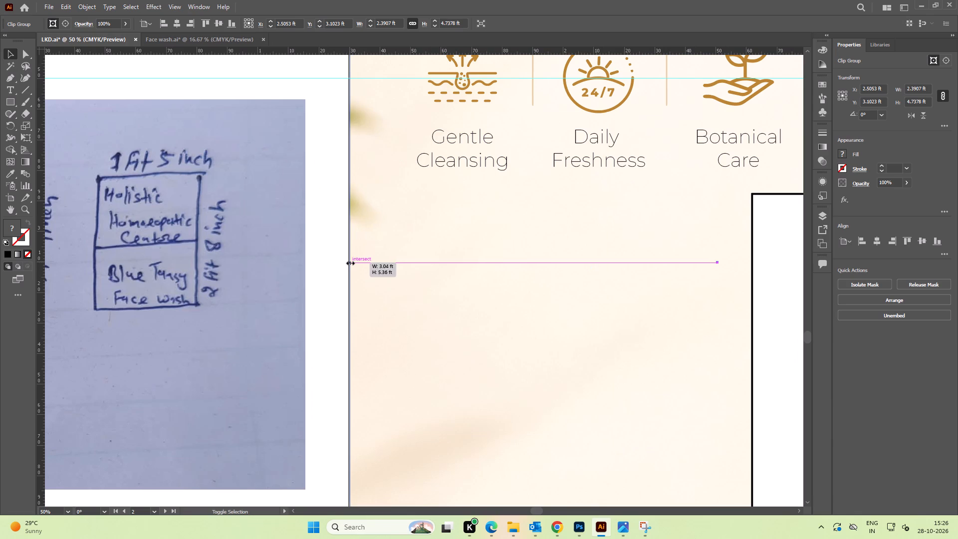
Move the cream background straight down so its top leaves sit just below the white header strip.
scroll(349, 259, "down", 4, "alt")
scroll(496, 129, "up", 1, "alt")
left_click_drag(498, 134, 495, 160)
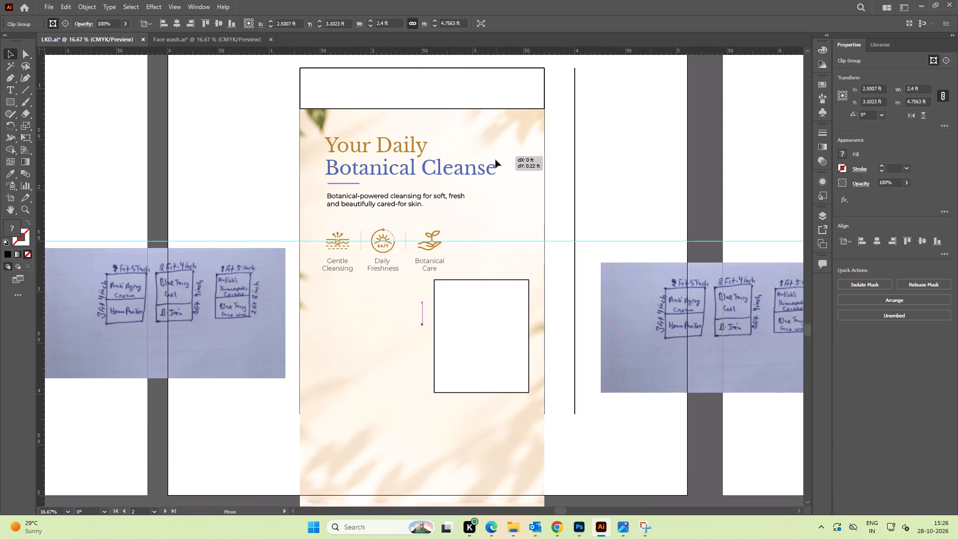
left_click_drag(495, 160, 492, 184)
left_click(568, 135)
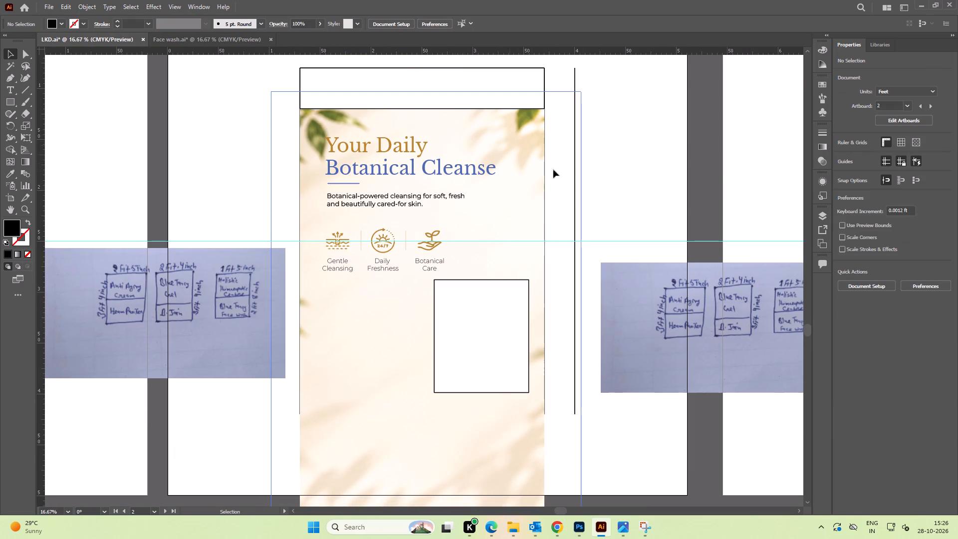
left_click(657, 166)
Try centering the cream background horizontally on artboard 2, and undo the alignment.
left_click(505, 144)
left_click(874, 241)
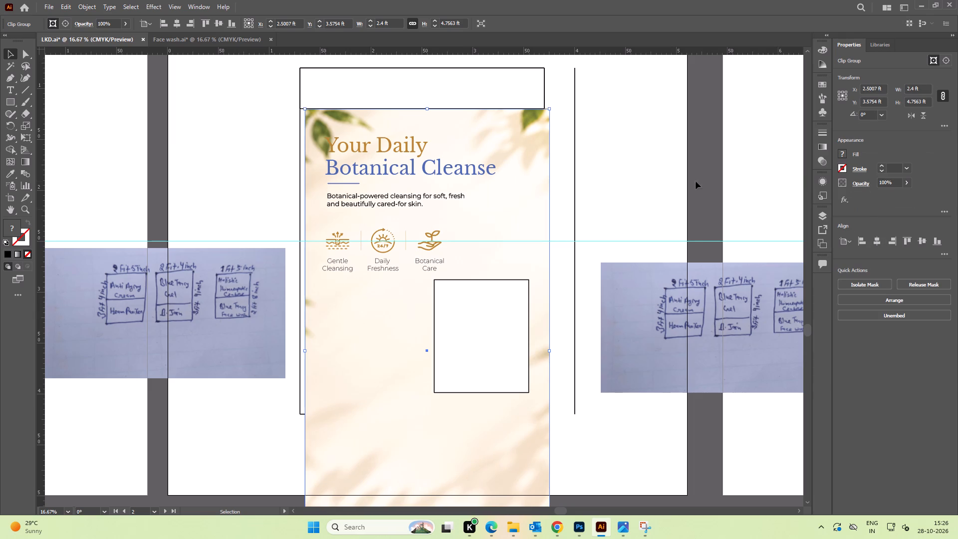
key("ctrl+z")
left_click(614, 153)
Delete the copy of the handwritten sketch photo lying between artboards 2 and 3.
scroll(610, 149, "down", 3, "alt")
key("space")
left_click_drag(614, 148, 567, 153)
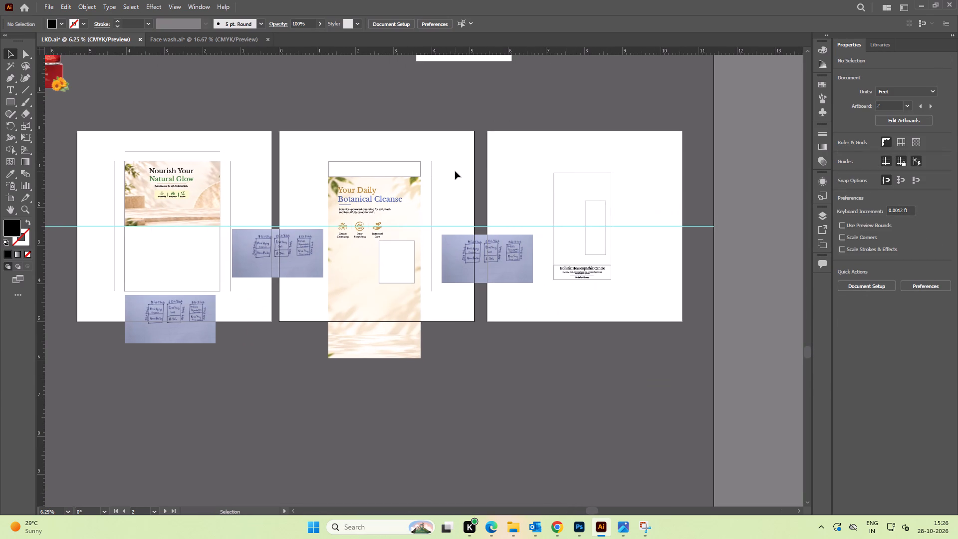
key("space")
left_click_drag(447, 241, 458, 174)
left_click_drag(488, 198, 497, 243)
key("Delete")
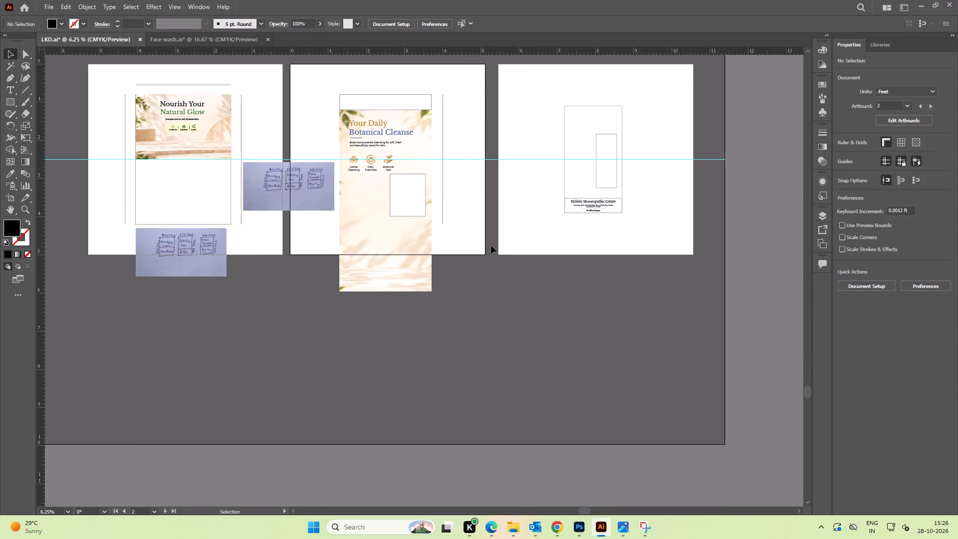
Crop the sketch photo between artboards 1 and 2 to its three panel drawings, about 1.67 by 0.68 ft.
left_click(287, 192)
scroll(287, 192, "up", 3, "alt")
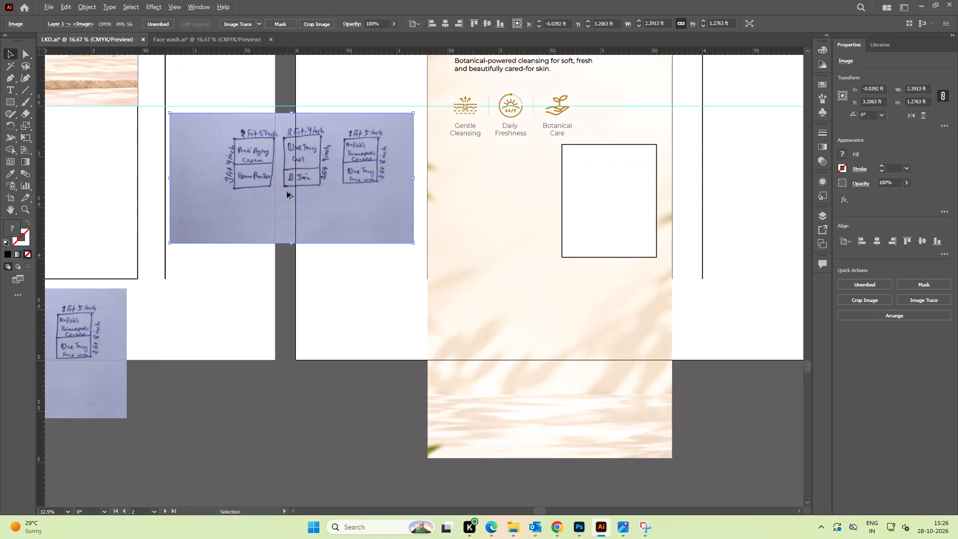
scroll(276, 184, "up", 2, "alt")
key("space")
left_click_drag(318, 149, 319, 197)
right_click(317, 197)
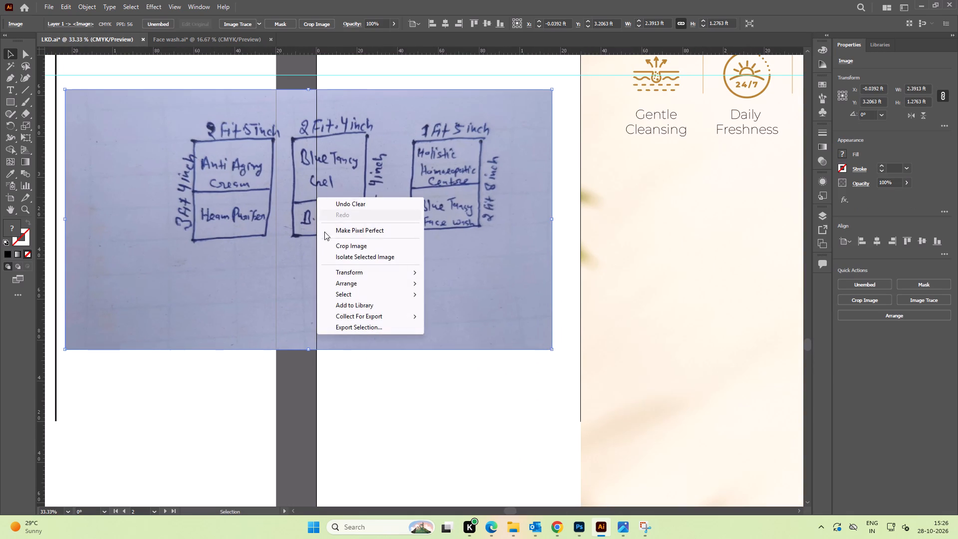
left_click(348, 243)
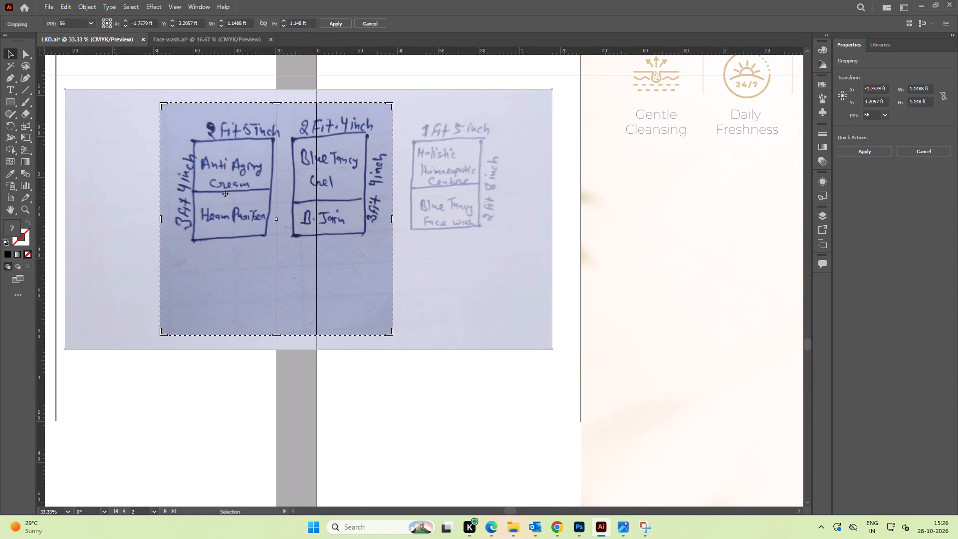
left_click_drag(226, 194, 236, 195)
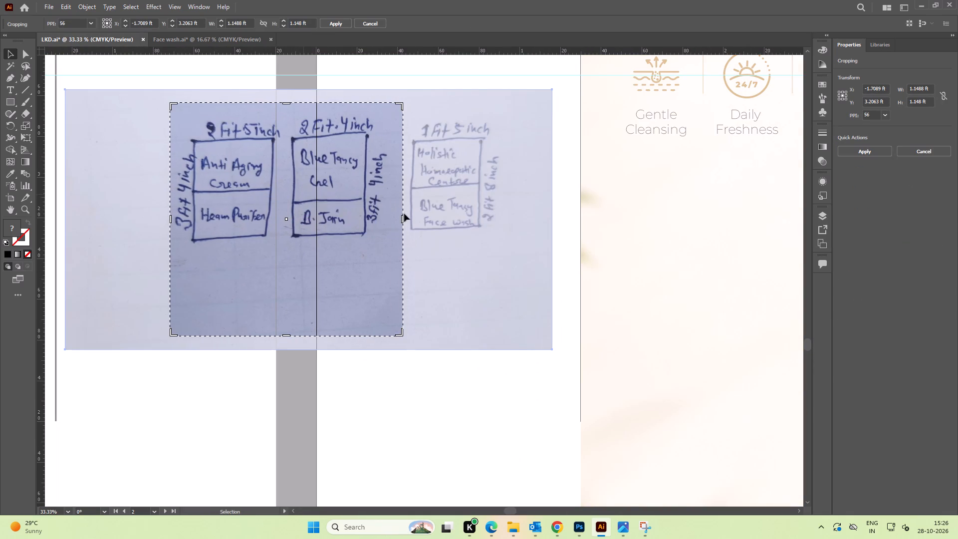
left_click_drag(401, 218, 508, 222)
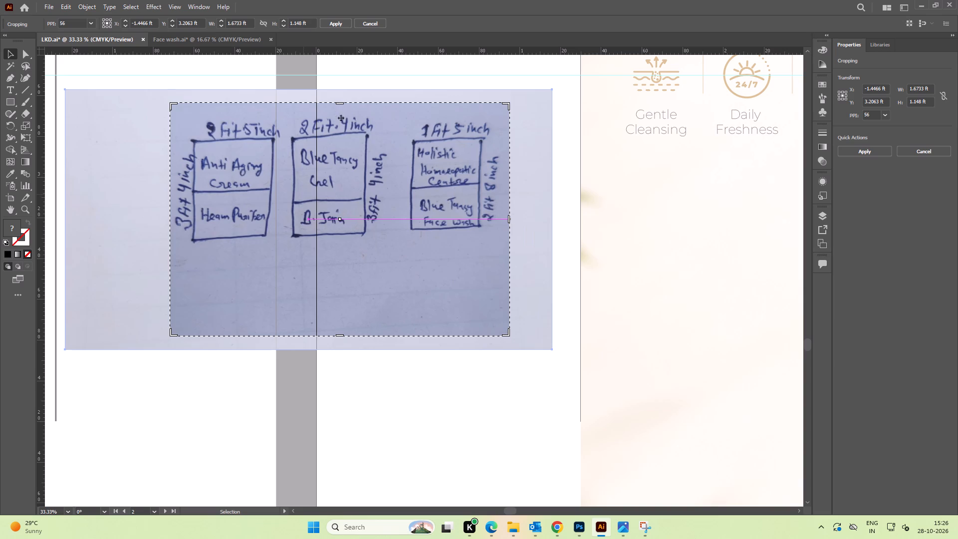
left_click_drag(340, 105, 343, 111)
left_click_drag(341, 333, 339, 272)
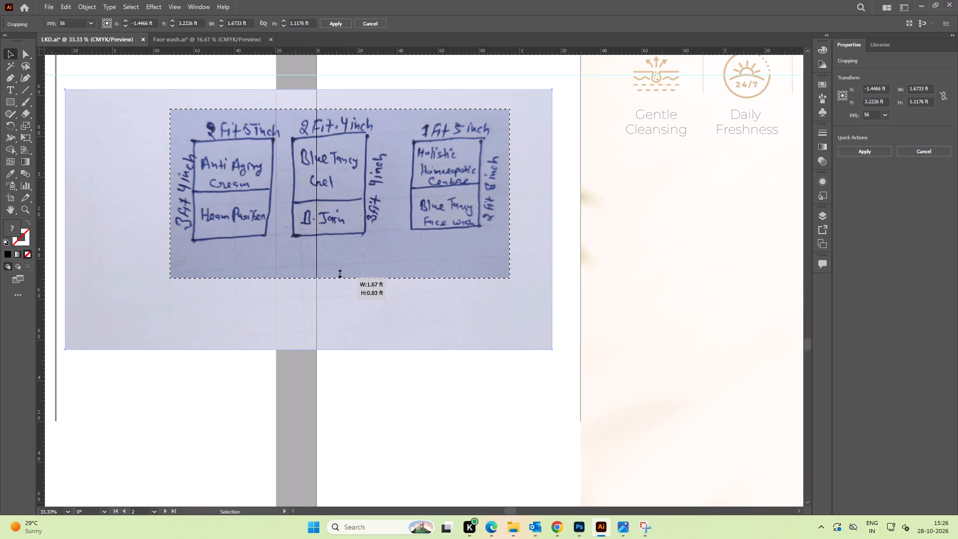
left_click_drag(339, 272, 343, 244)
key("Return")
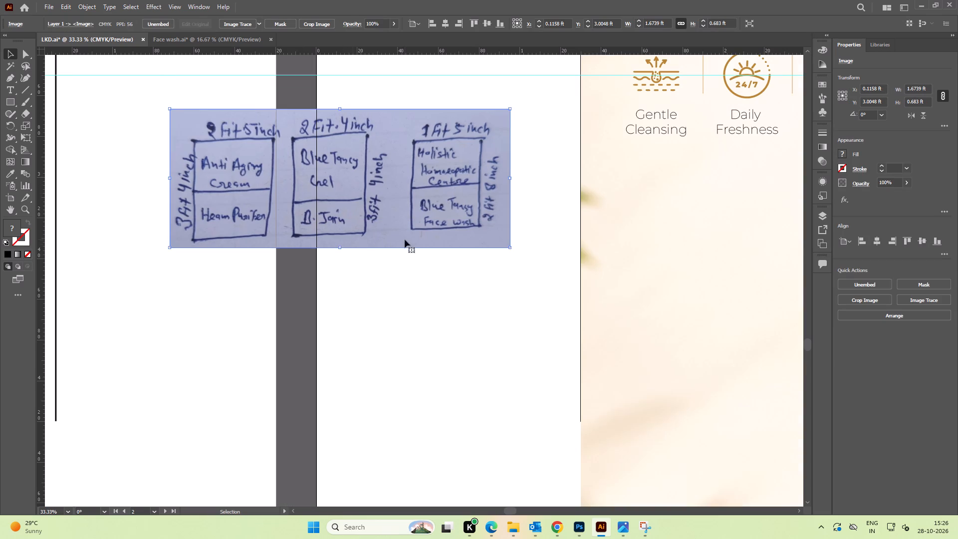
Shift the cropped sketch photo about 0.14 ft horizontally toward the Botanical Cleanse panel.
scroll(390, 228, "down", 3, "alt")
left_click(388, 272)
key("space")
left_click_drag(403, 277, 319, 268)
left_click_drag(313, 209, 323, 208)
key("space")
left_click_drag(332, 261, 240, 250)
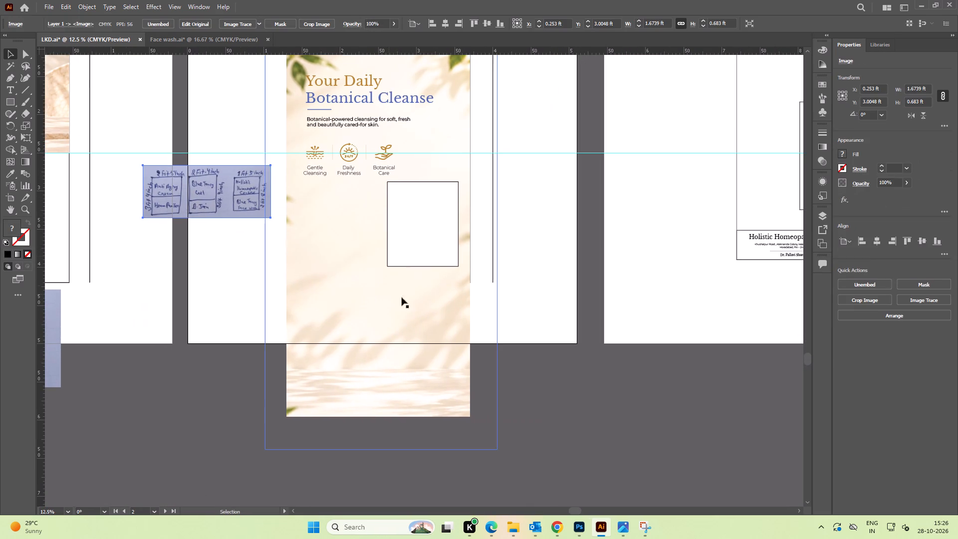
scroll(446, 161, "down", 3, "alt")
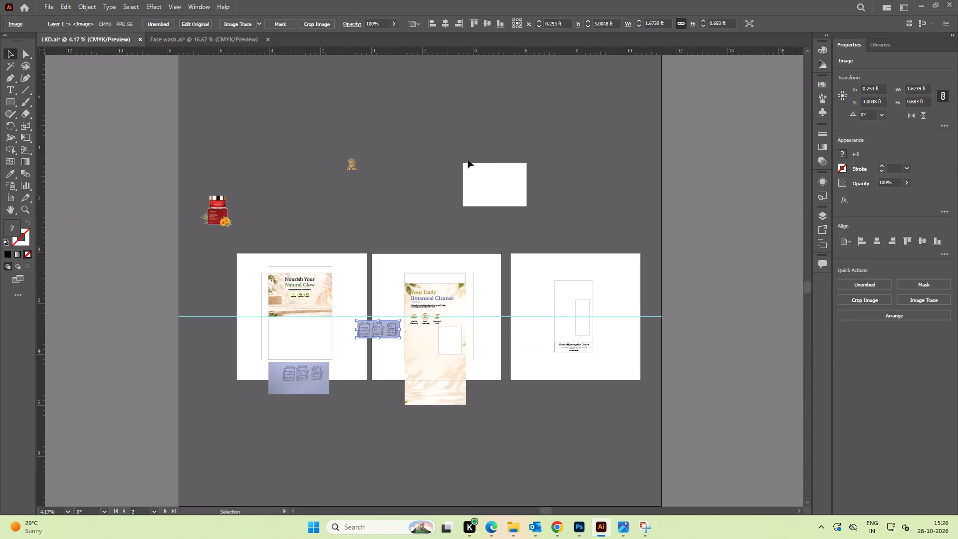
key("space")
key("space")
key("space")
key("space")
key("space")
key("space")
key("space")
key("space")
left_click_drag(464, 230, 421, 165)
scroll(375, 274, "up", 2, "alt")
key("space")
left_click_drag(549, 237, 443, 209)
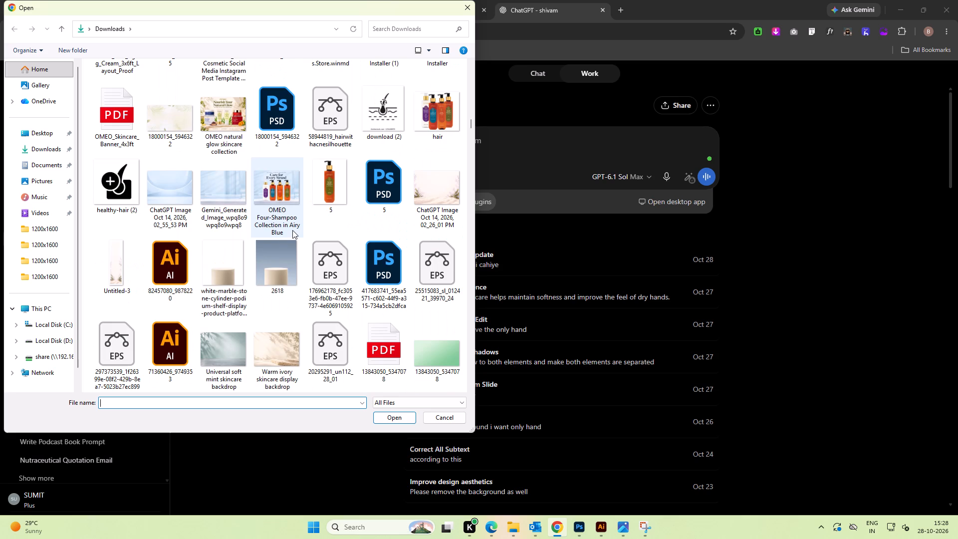
scroll(292, 230, "down", 1)
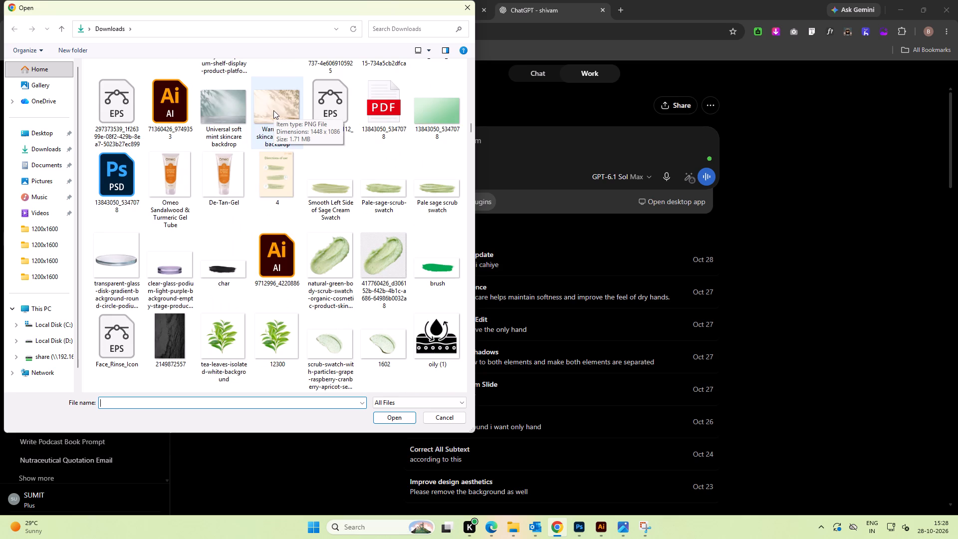
scroll(281, 152, "down", 2)
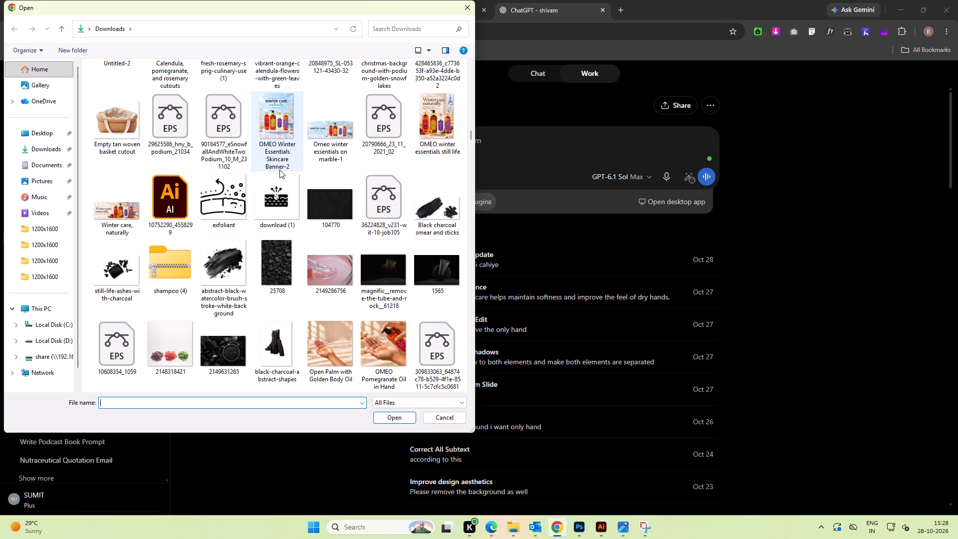
scroll(279, 170, "down", 2)
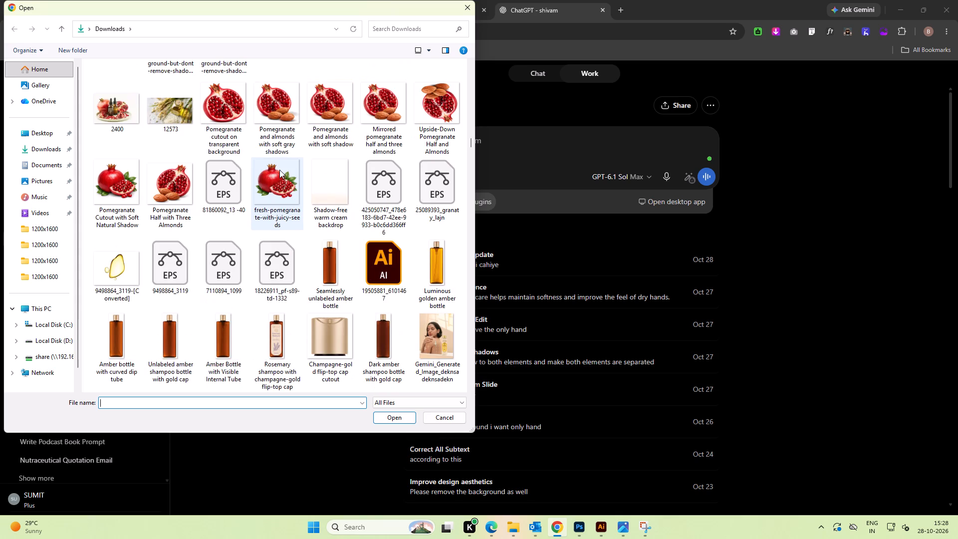
scroll(279, 170, "down", 3)
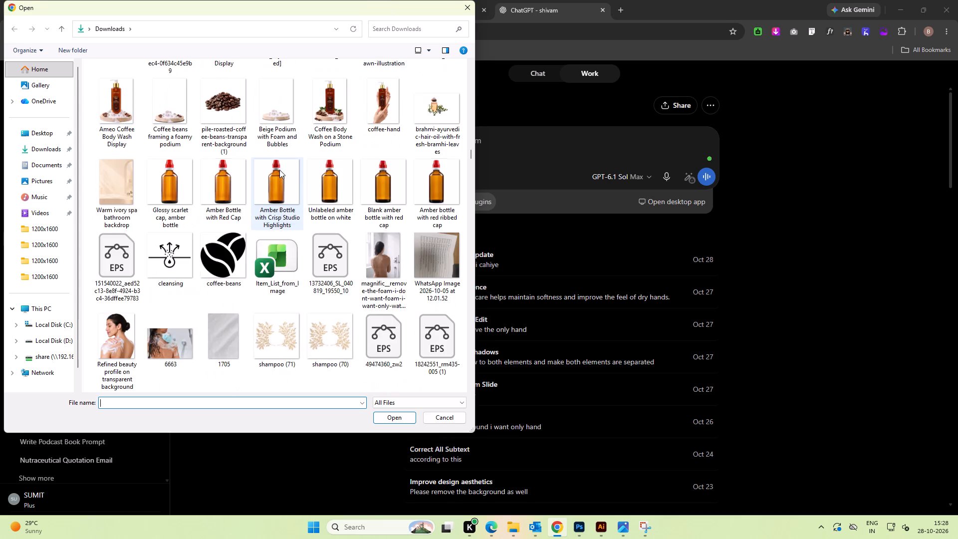
scroll(279, 170, "down", 5)
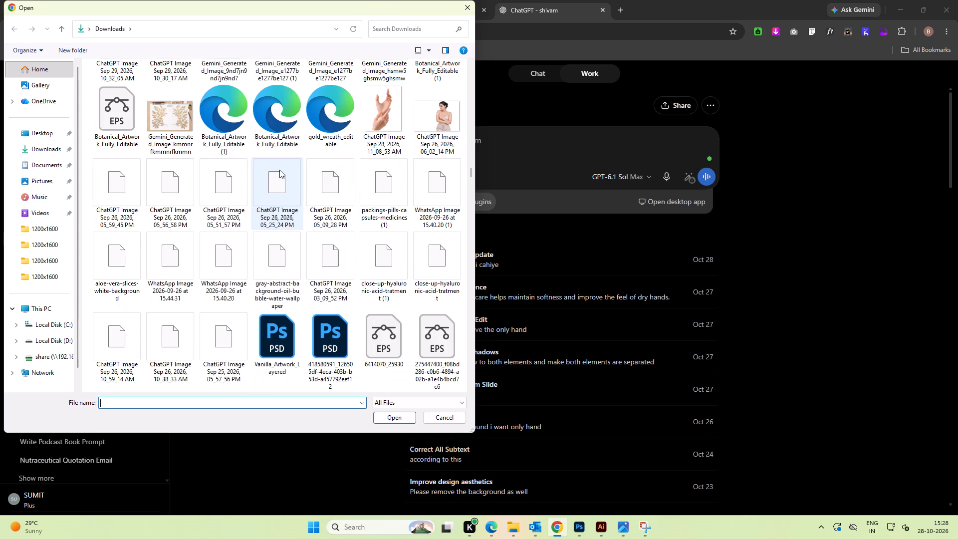
scroll(279, 170, "up", 2)
scroll(279, 170, "down", 1)
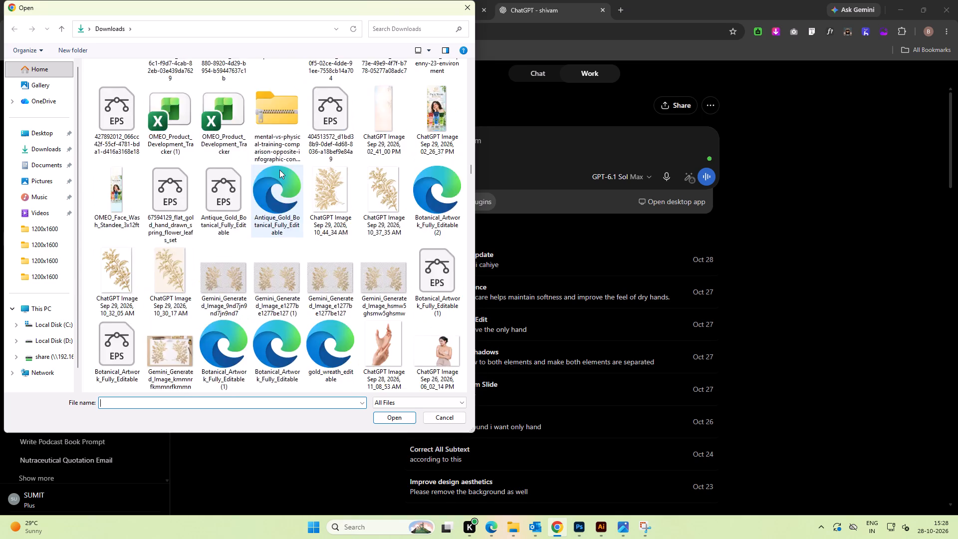
scroll(279, 170, "down", 4)
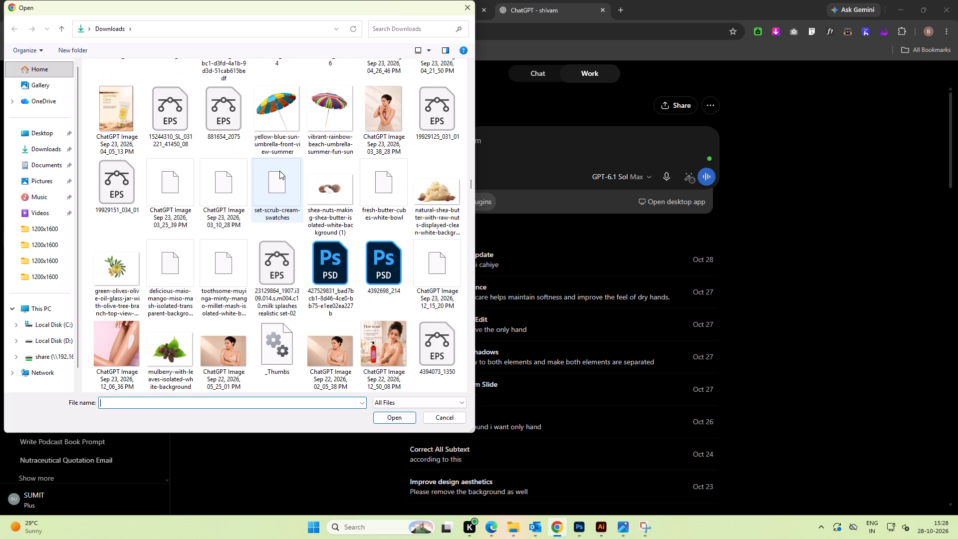
scroll(279, 171, "down", 1)
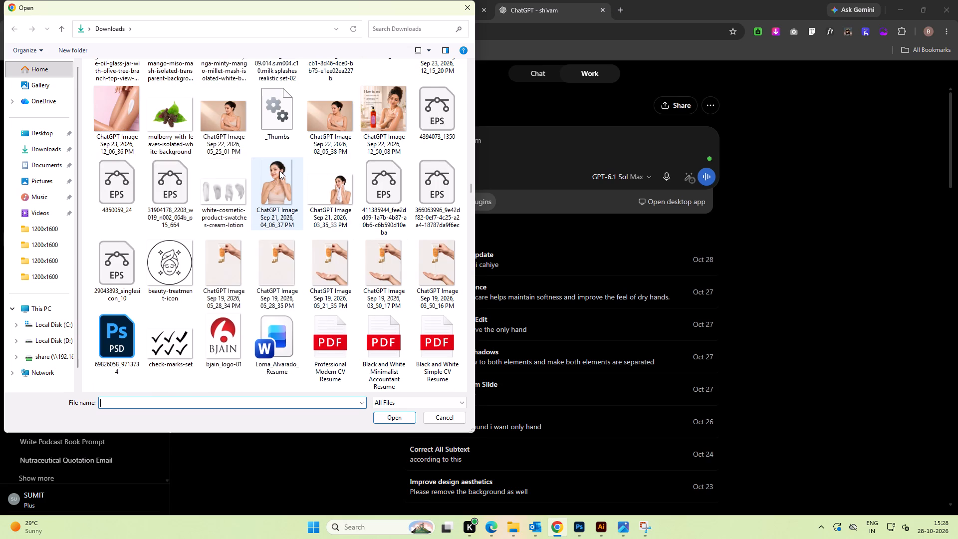
scroll(279, 171, "down", 2)
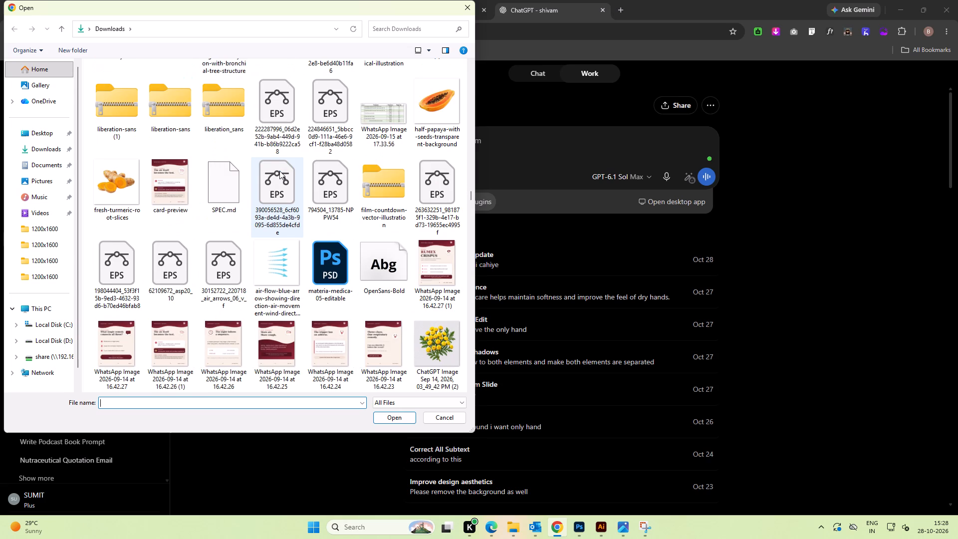
scroll(279, 171, "down", 1)
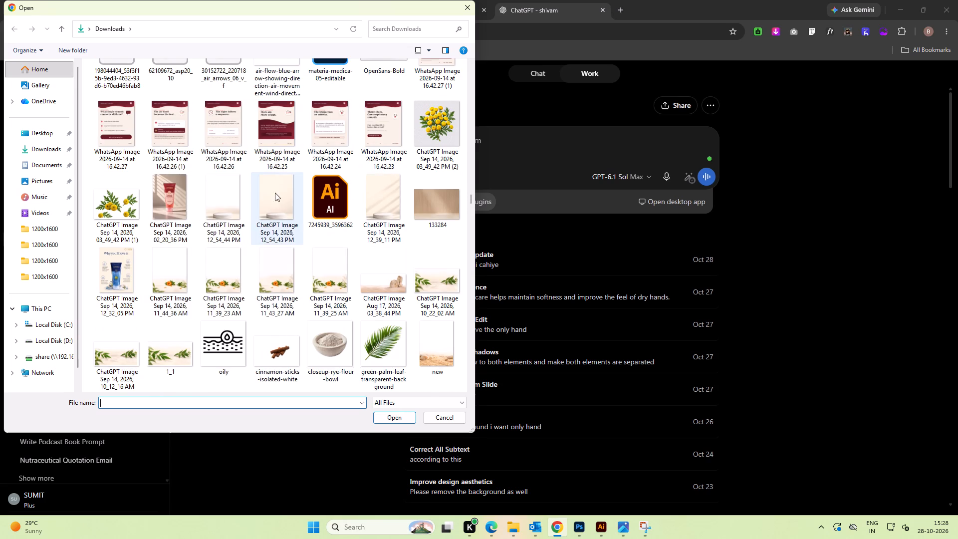
scroll(277, 196, "down", 2)
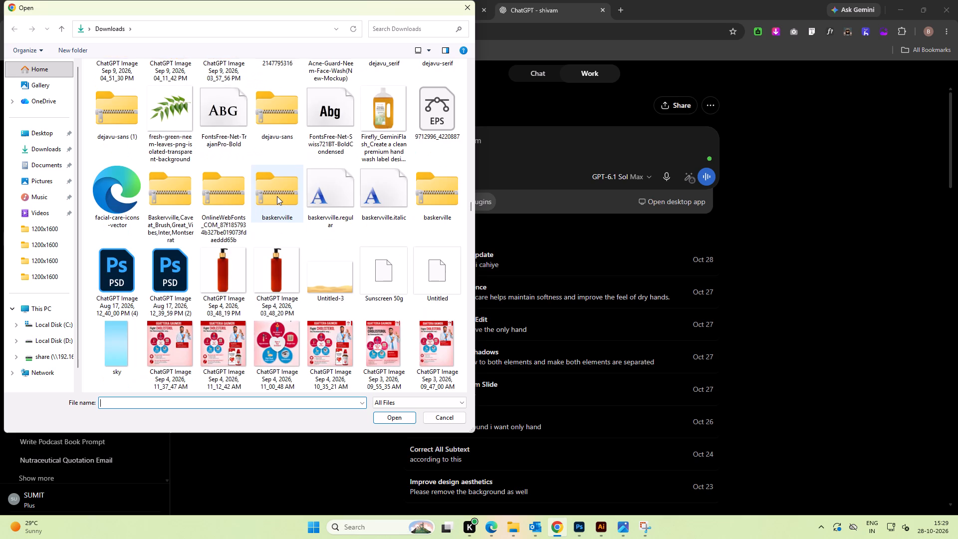
scroll(277, 196, "up", 1)
scroll(277, 196, "down", 1)
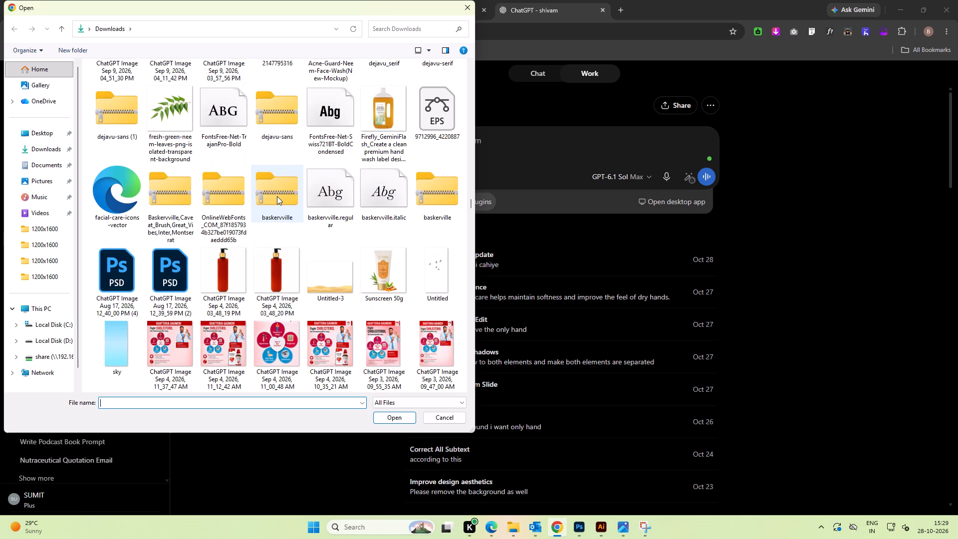
scroll(277, 196, "down", 2)
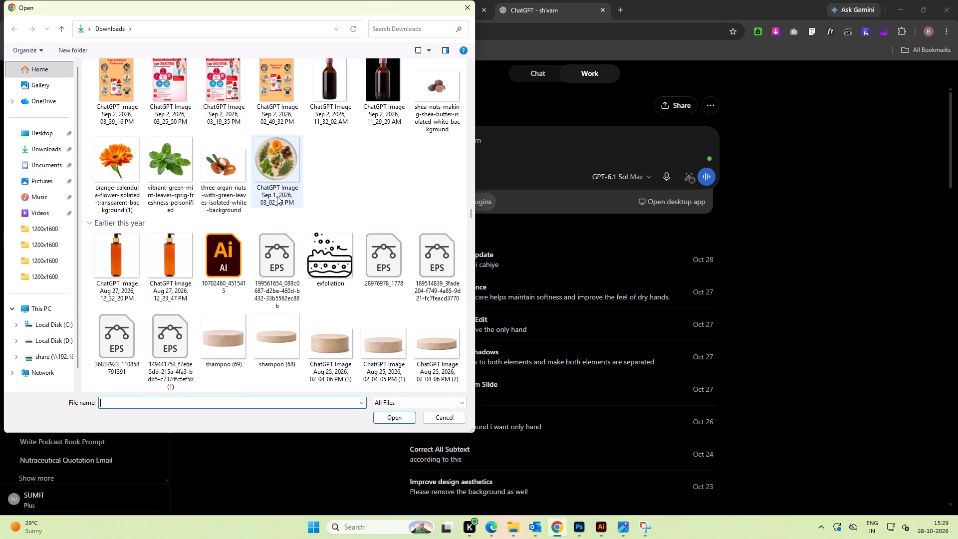
scroll(277, 196, "down", 2)
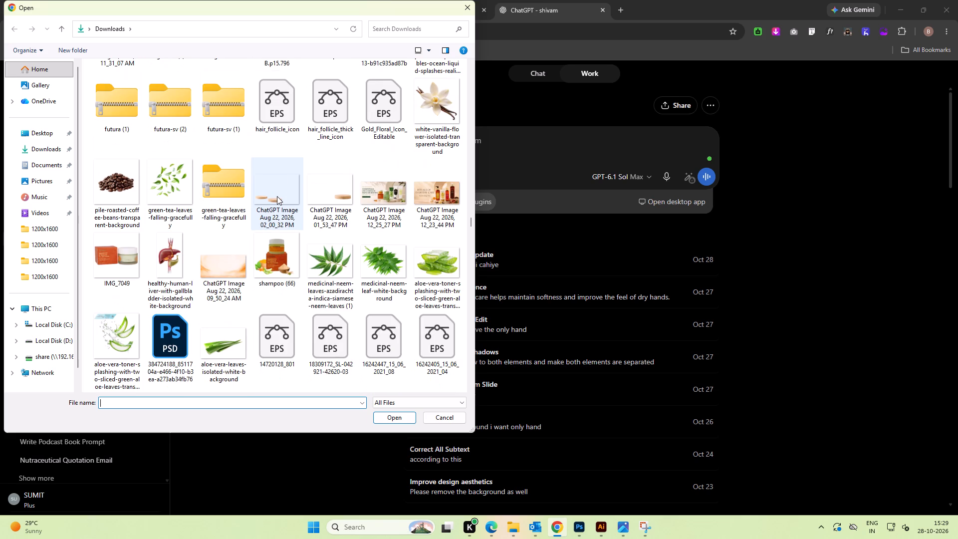
scroll(277, 196, "down", 1)
scroll(277, 196, "up", 1)
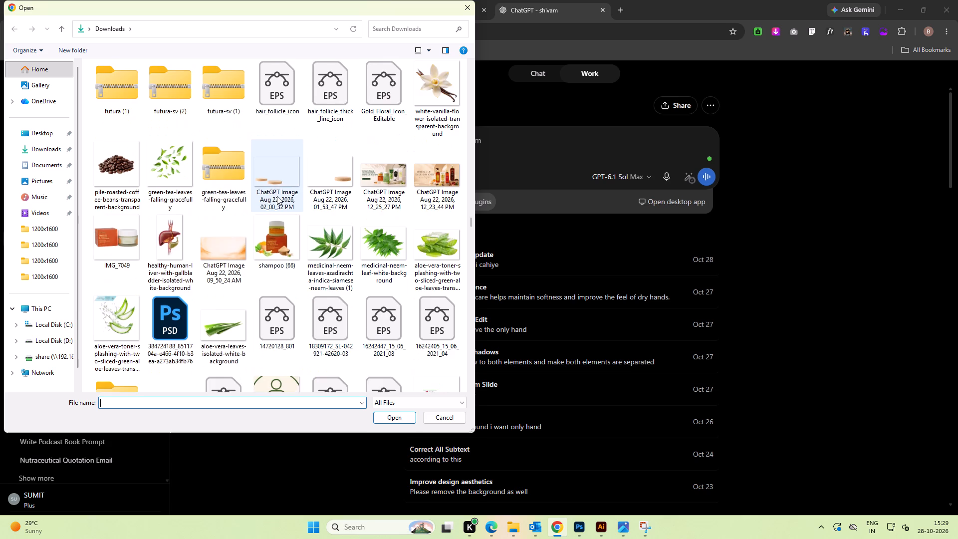
scroll(277, 196, "down", 1)
scroll(277, 196, "up", 1)
scroll(277, 196, "down", 2)
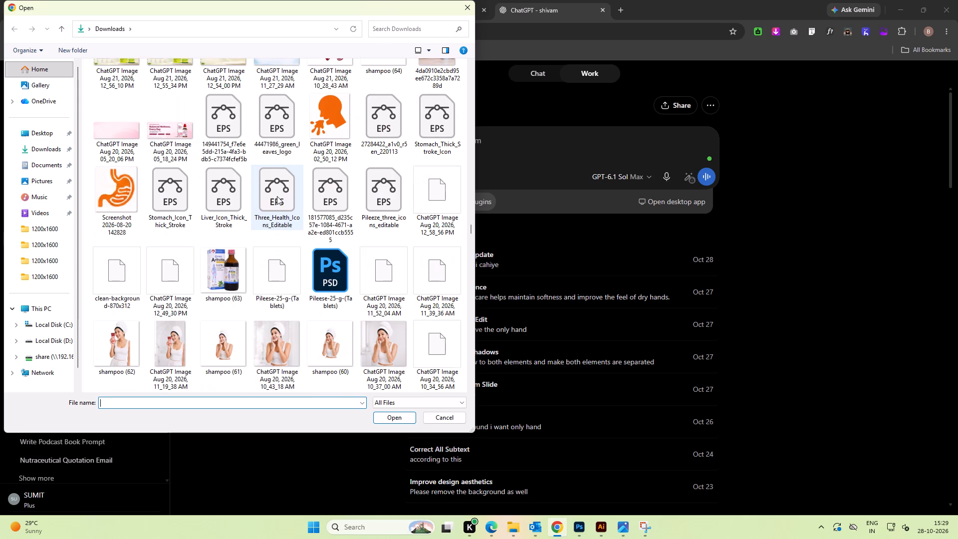
scroll(277, 196, "down", 2)
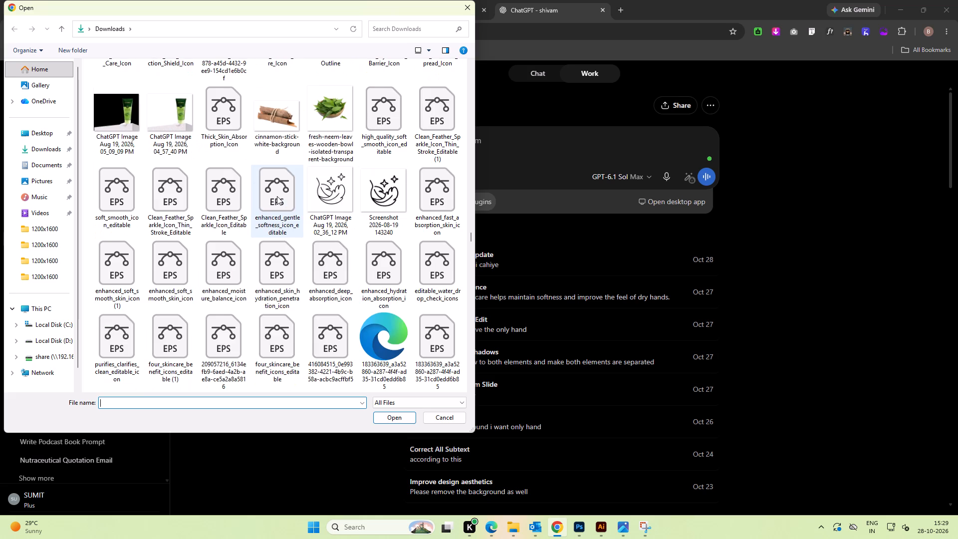
scroll(277, 196, "up", 9)
scroll(277, 196, "down", 1)
scroll(277, 196, "up", 13)
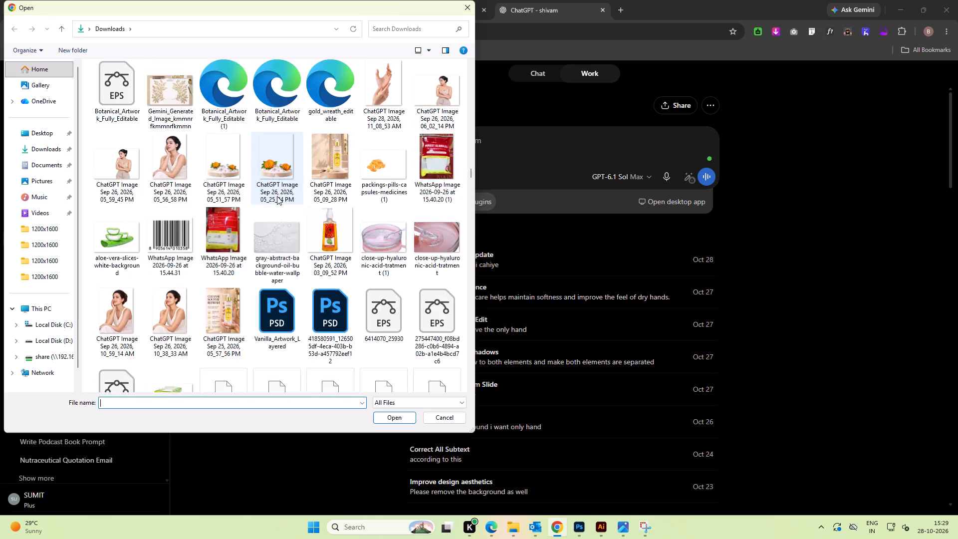
scroll(277, 196, "up", 20)
scroll(277, 196, "up", 9)
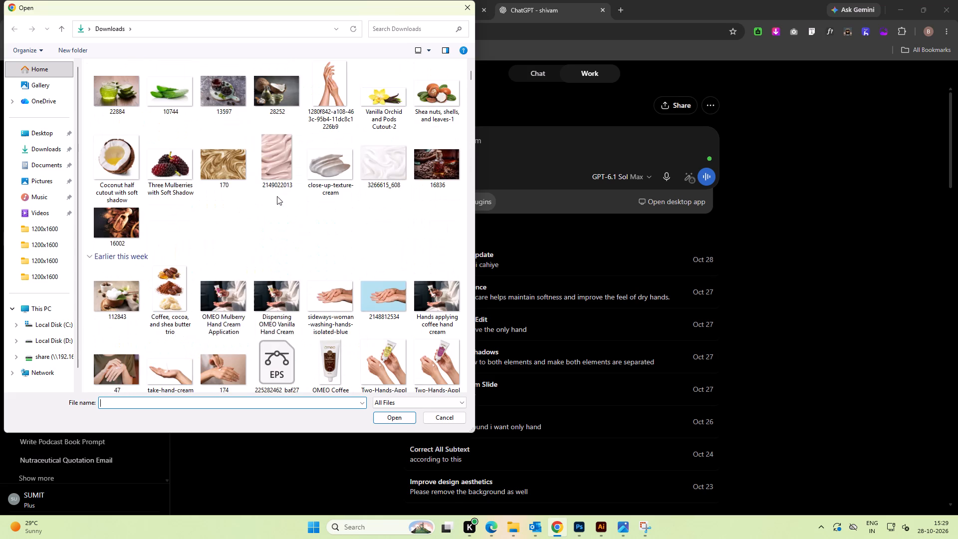
scroll(277, 196, "down", 2)
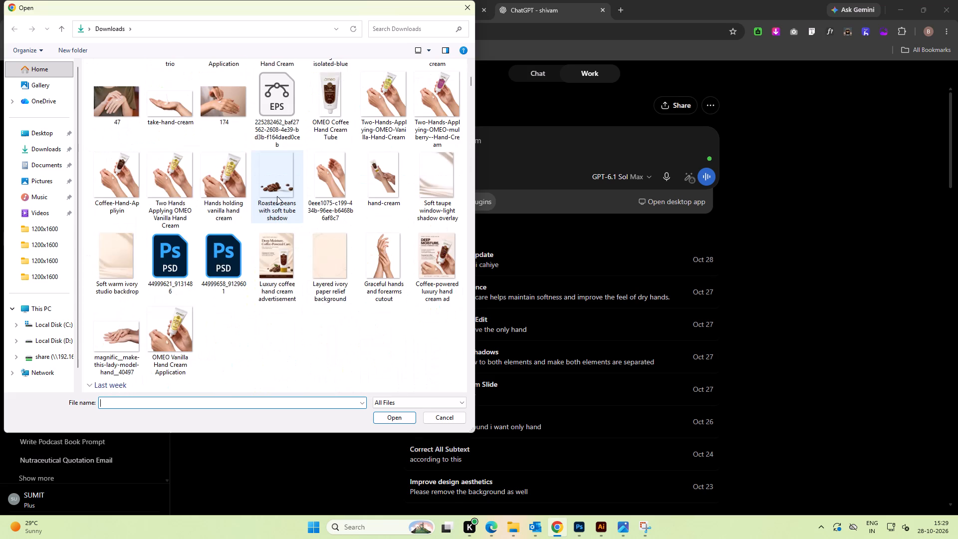
scroll(276, 196, "down", 2)
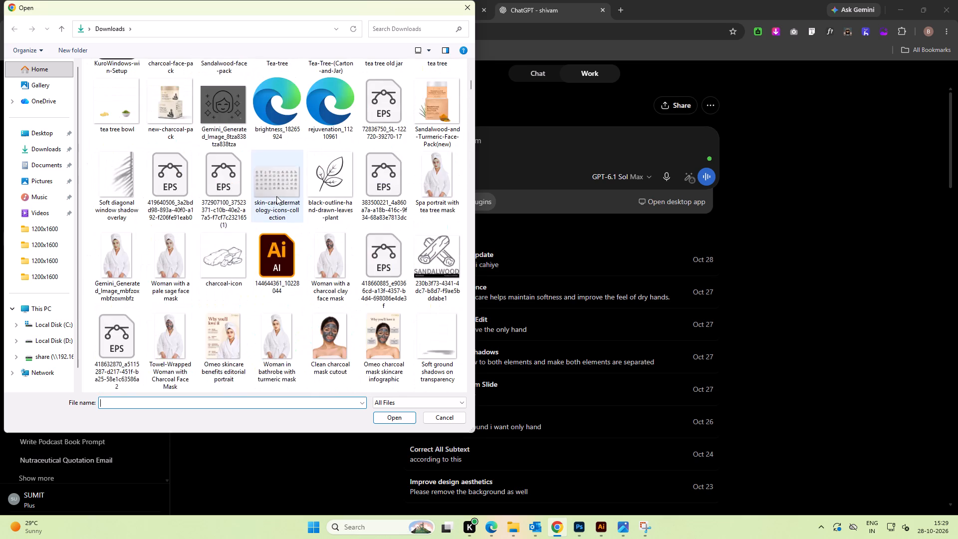
scroll(276, 196, "down", 2)
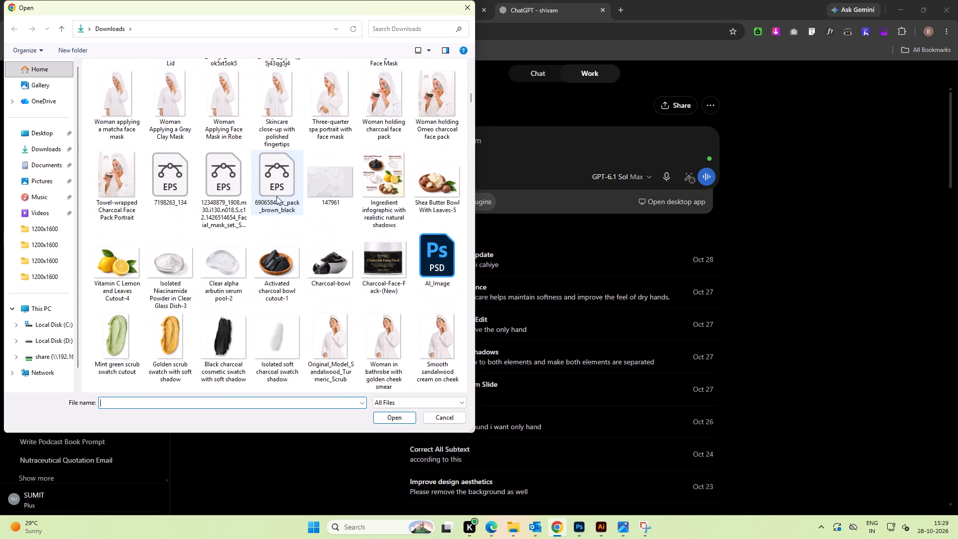
scroll(276, 196, "down", 2)
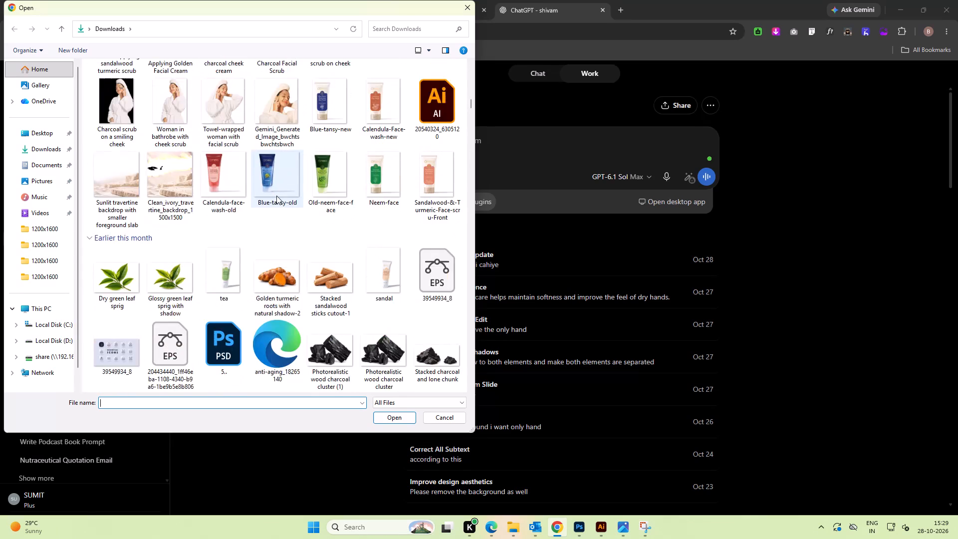
scroll(276, 196, "down", 2)
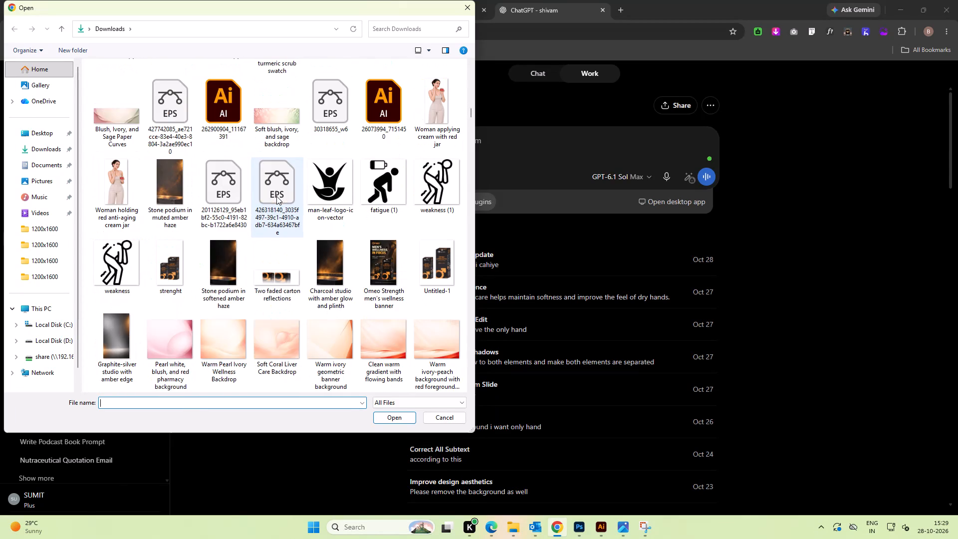
scroll(276, 196, "down", 1)
scroll(276, 196, "up", 1)
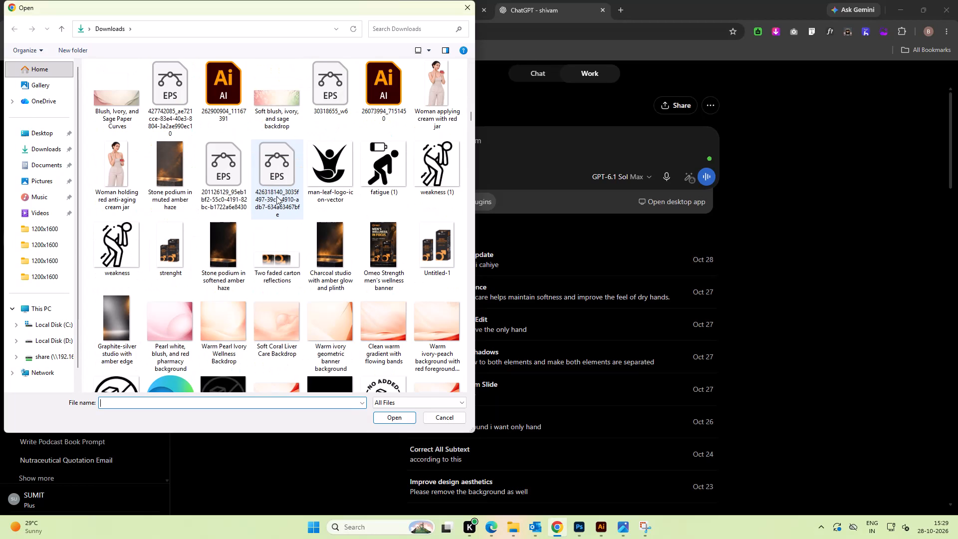
scroll(276, 196, "down", 2)
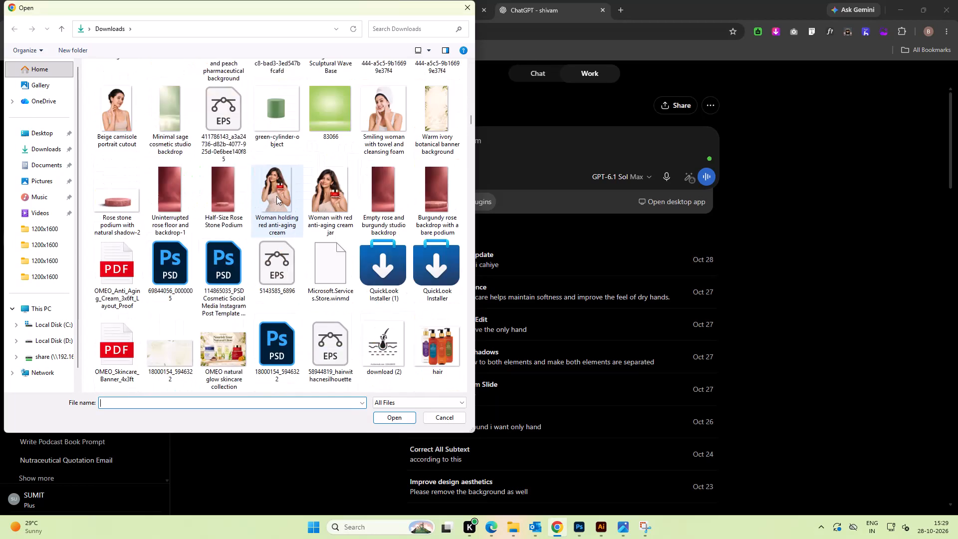
scroll(282, 201, "down", 1)
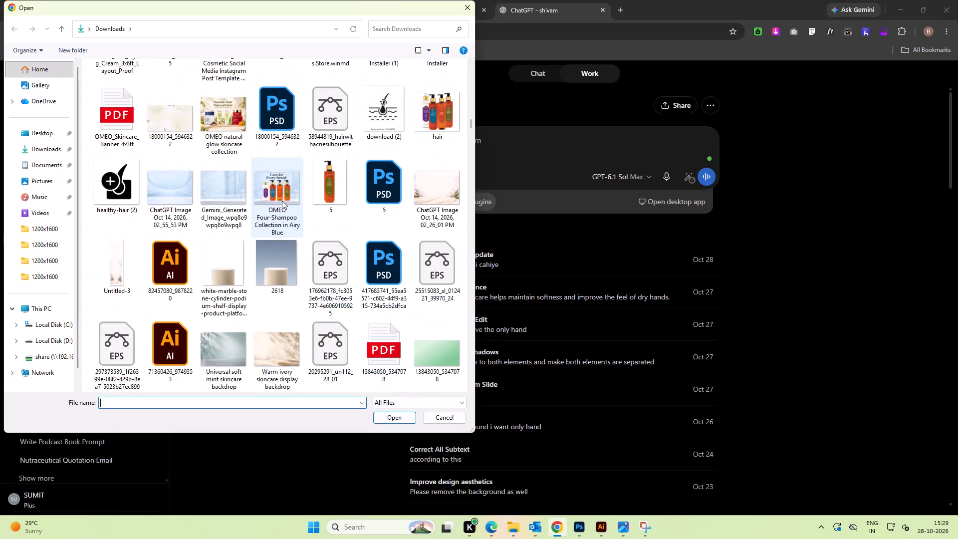
scroll(282, 201, "down", 1)
scroll(282, 201, "up", 1)
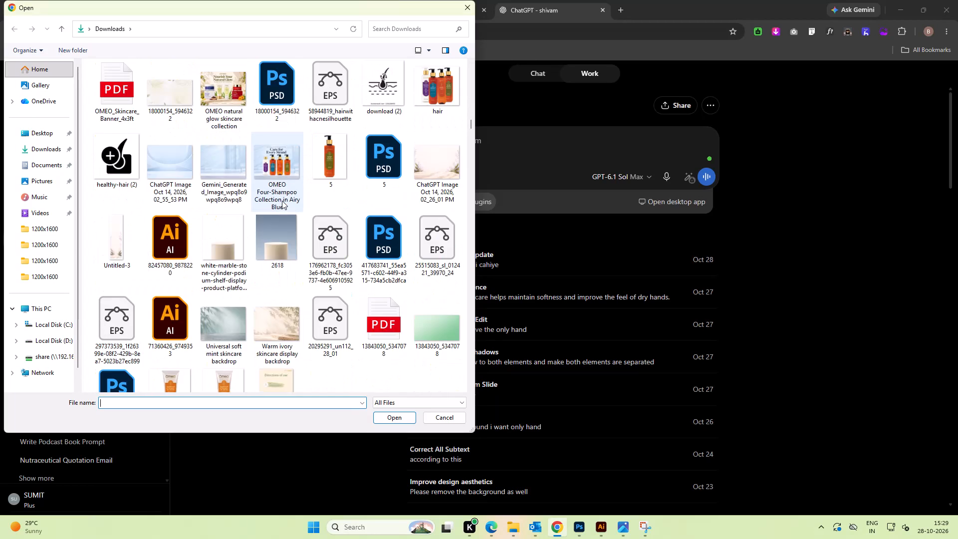
scroll(282, 201, "down", 2)
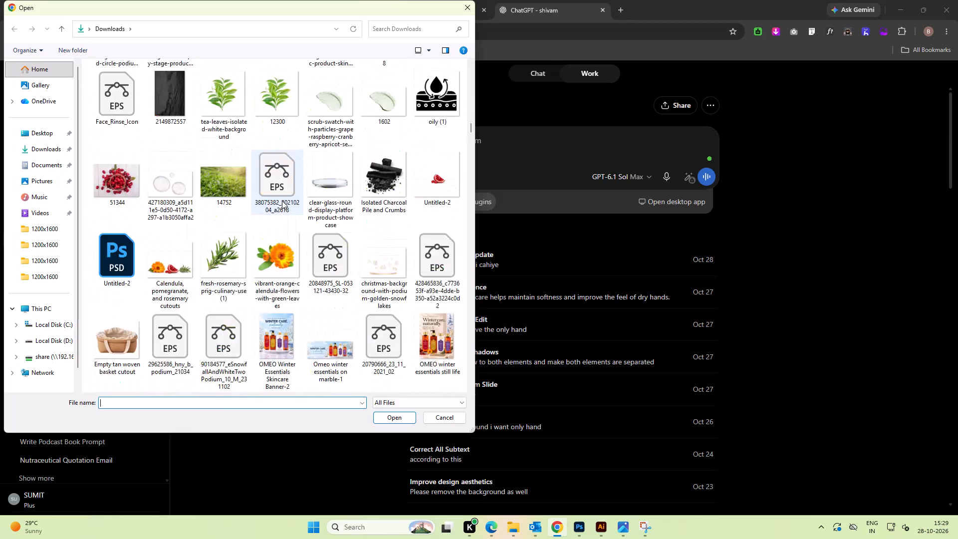
scroll(282, 201, "down", 1)
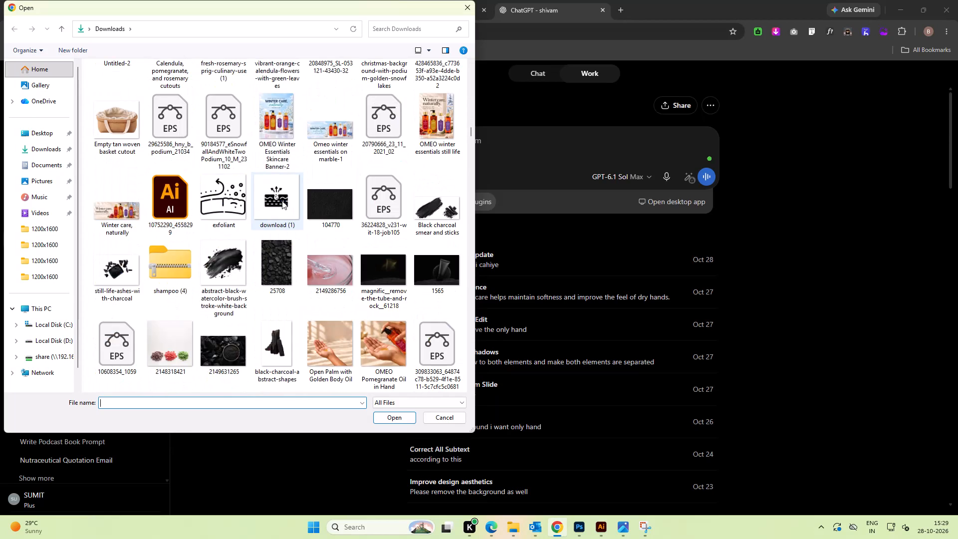
scroll(282, 201, "down", 3)
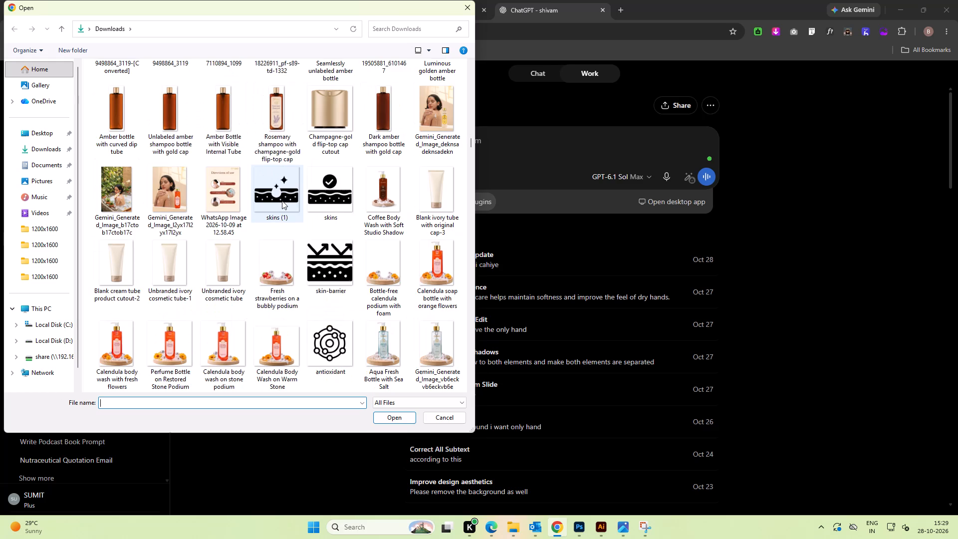
scroll(282, 201, "down", 2)
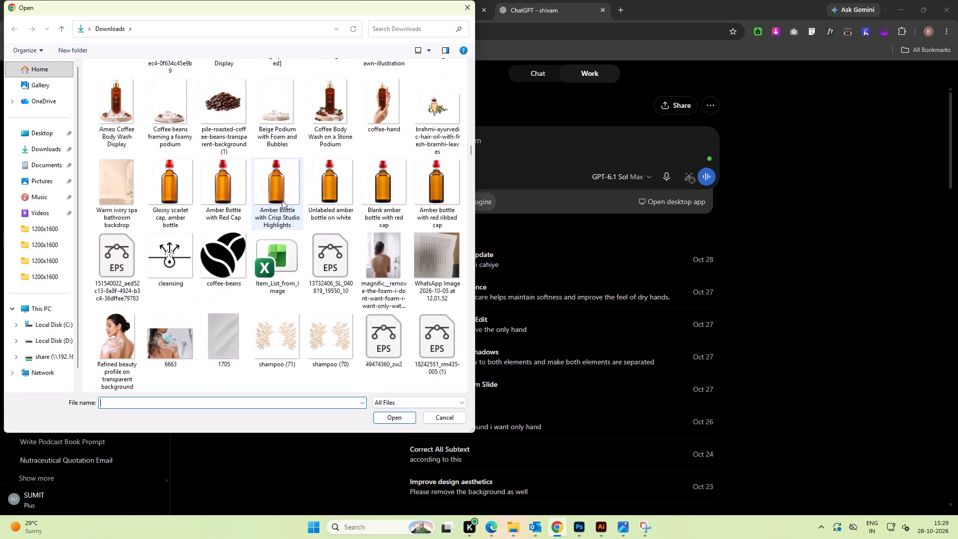
scroll(282, 201, "down", 1)
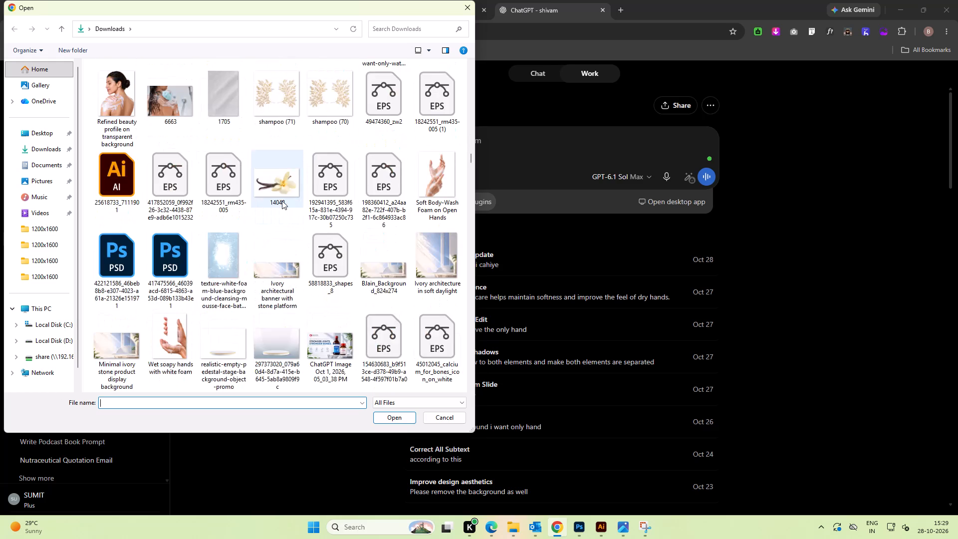
scroll(282, 201, "down", 1)
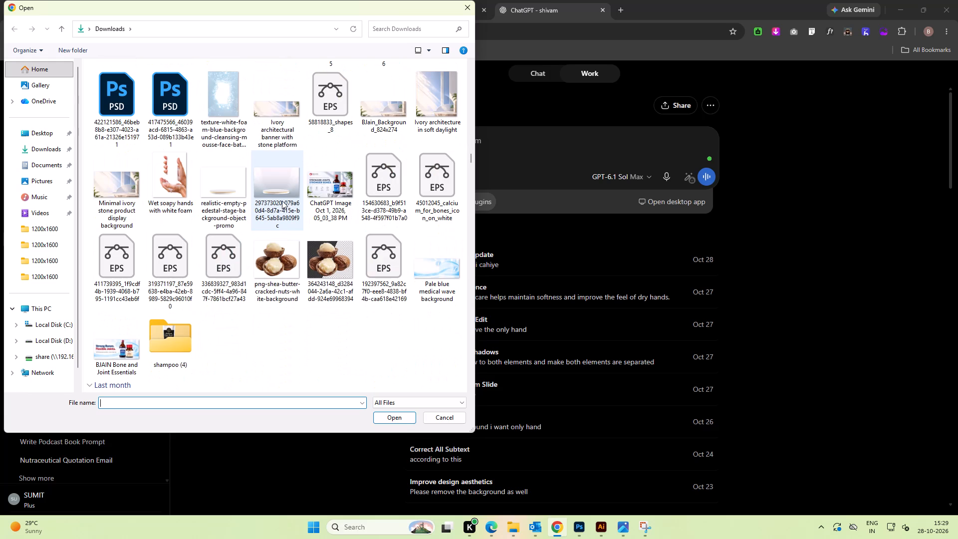
scroll(282, 201, "down", 2)
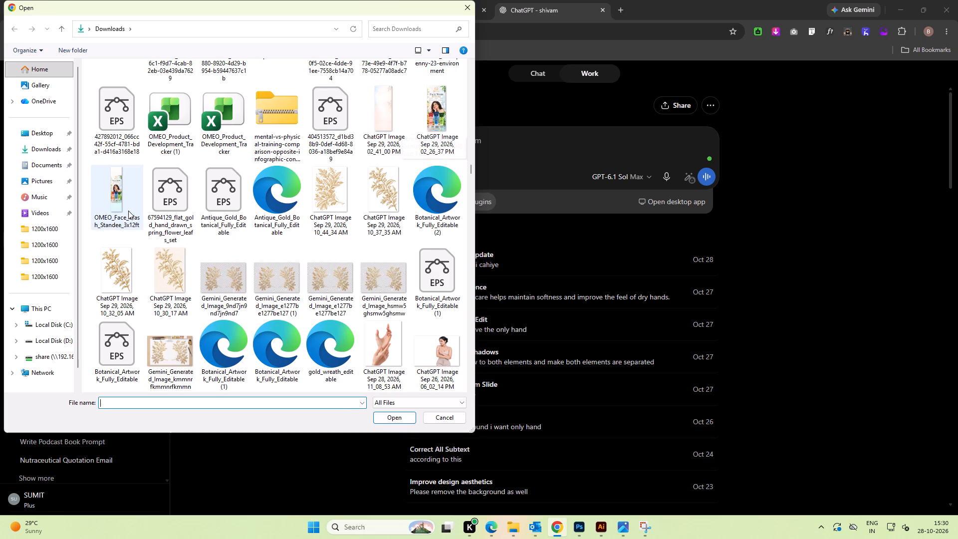
scroll(292, 228, "down", 1)
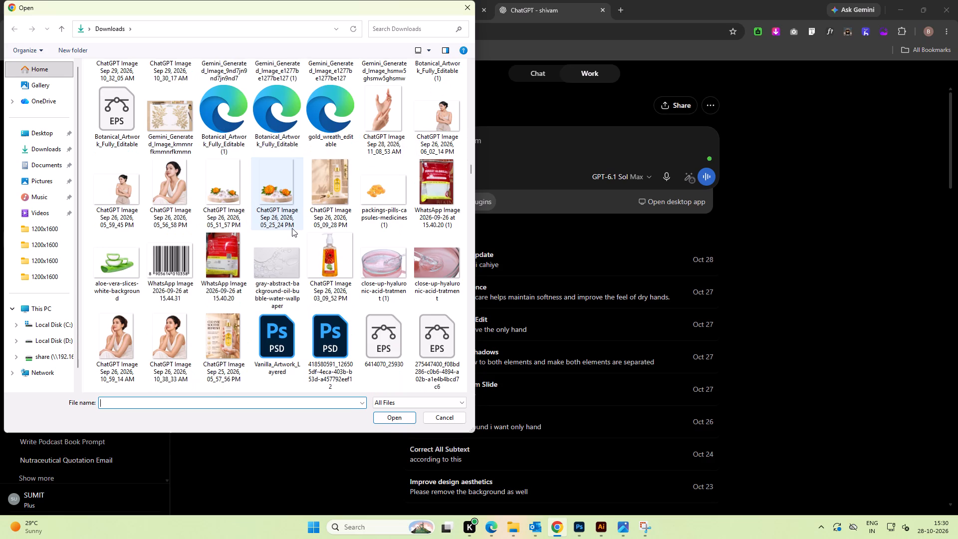
scroll(292, 228, "down", 1)
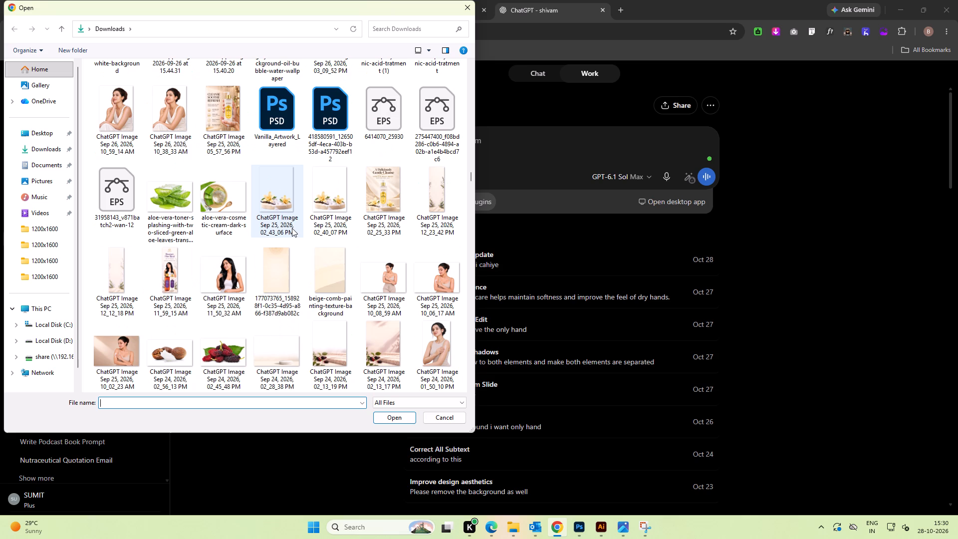
scroll(292, 228, "down", 1)
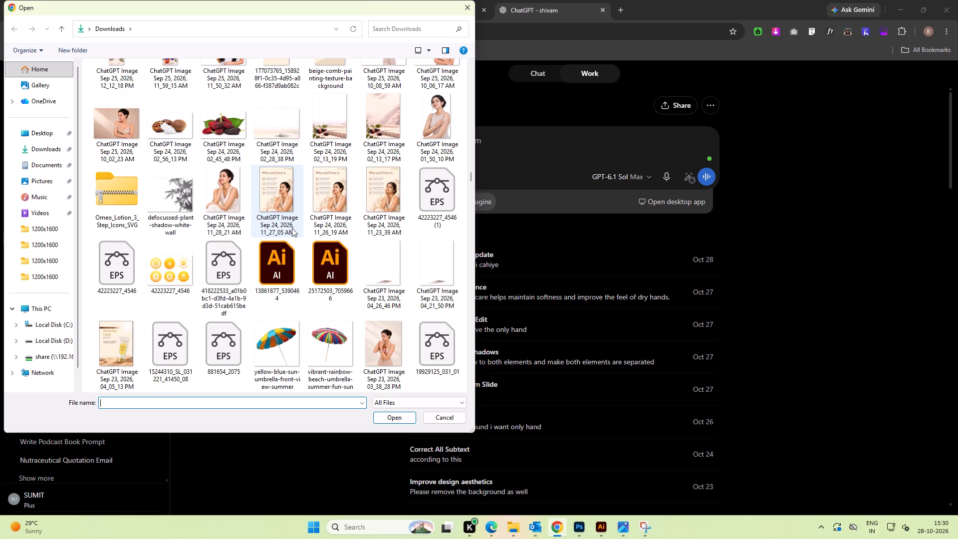
scroll(292, 228, "down", 1)
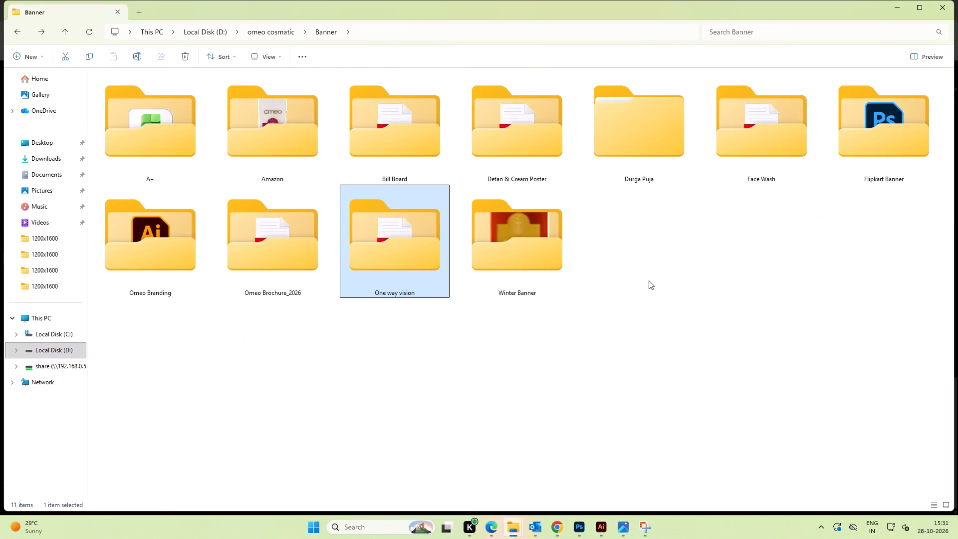
double_click(540, 237)
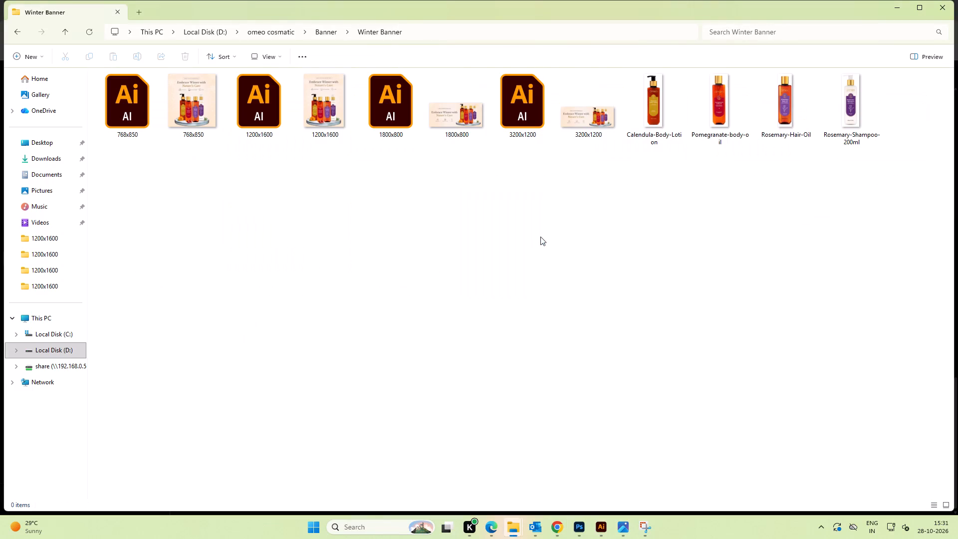
key("BackSpace")
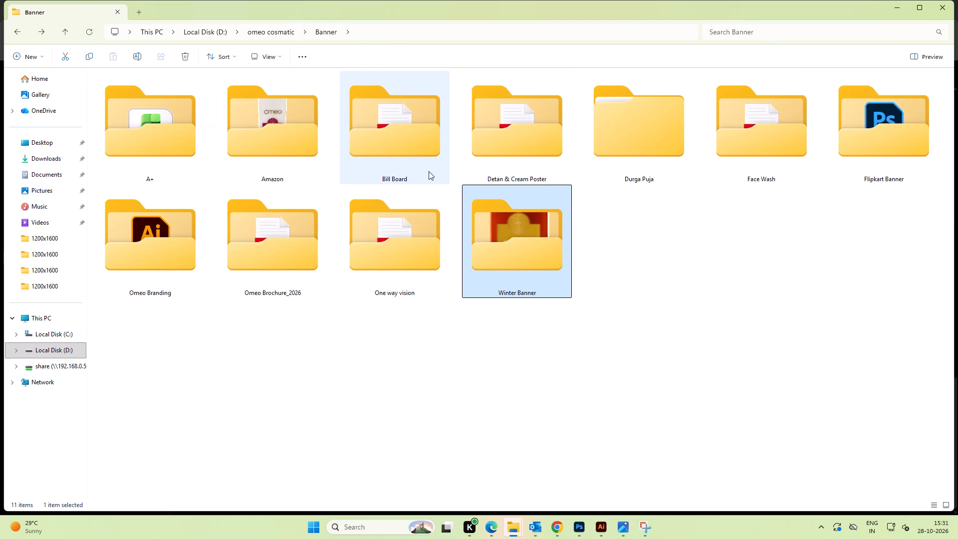
Preview the Cream &Gel and De-tan Gel & Cream Illustrator files in their Durga Puja subfolders.
double_click(632, 126)
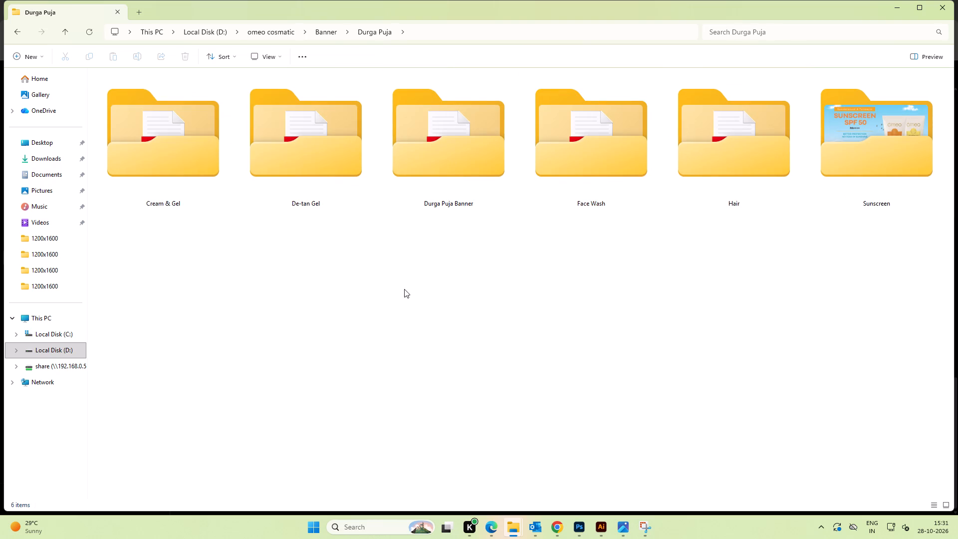
double_click(201, 168)
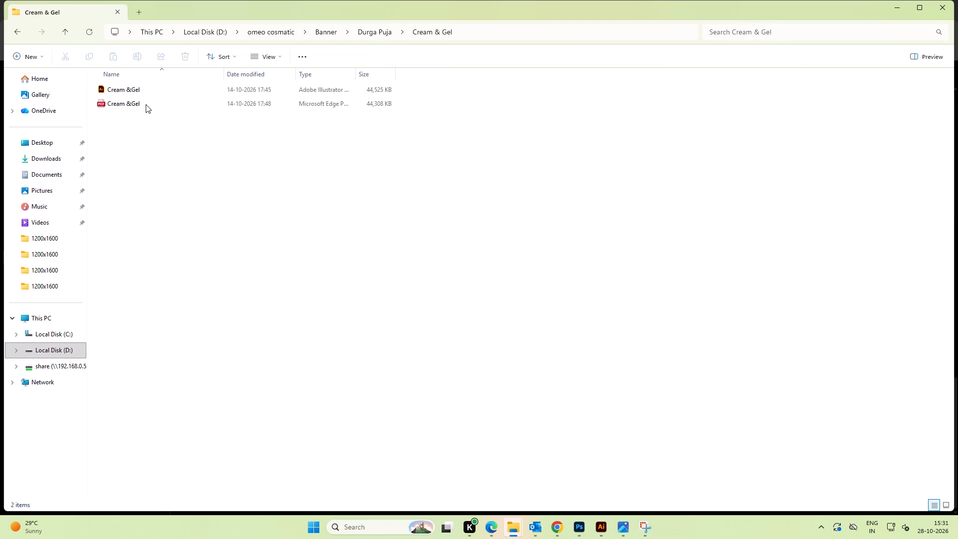
key("space")
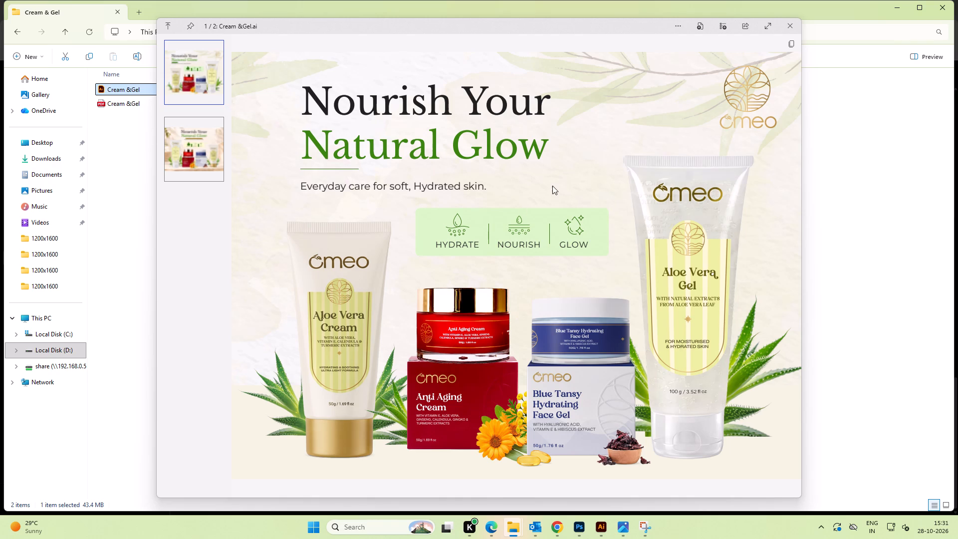
left_click(786, 31)
key("BackSpace")
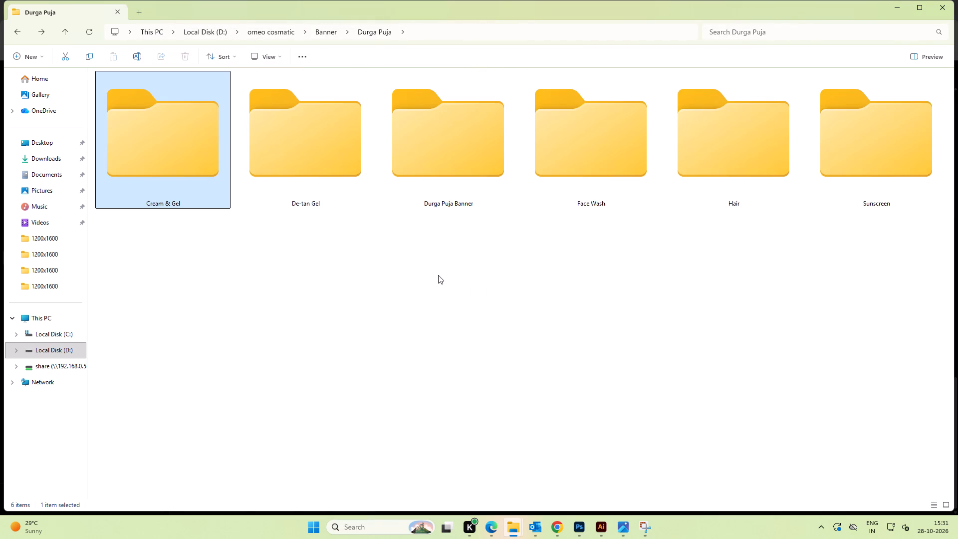
left_click(340, 269)
double_click(310, 156)
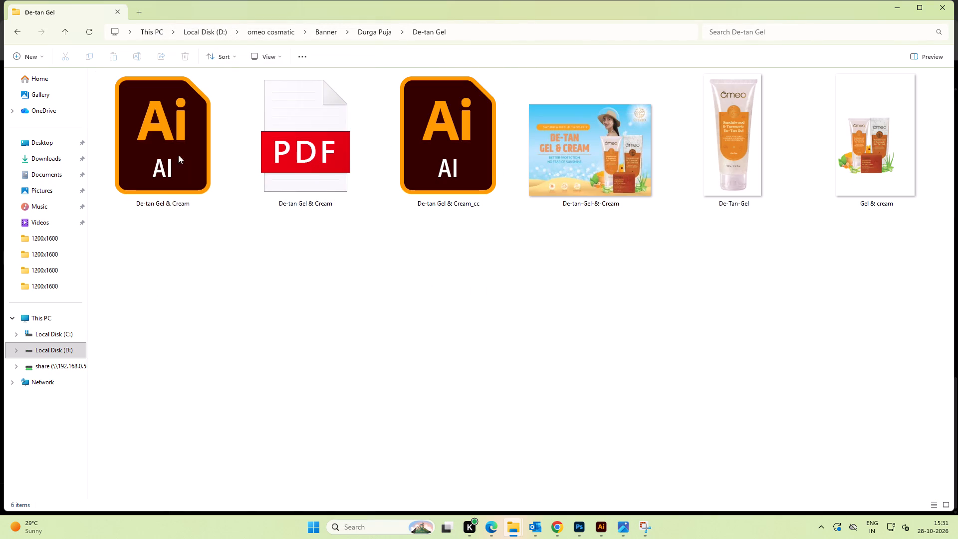
left_click(166, 153)
key("space")
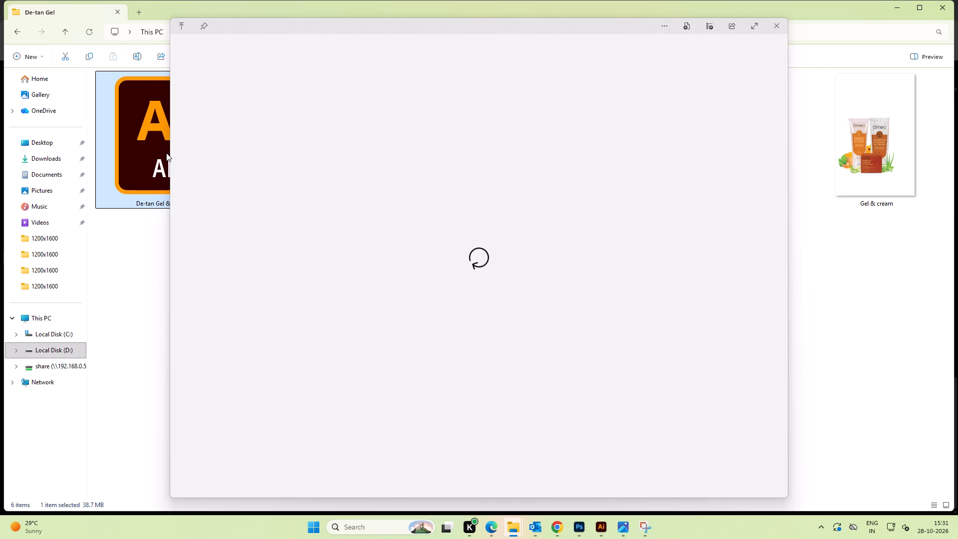
left_click(774, 26)
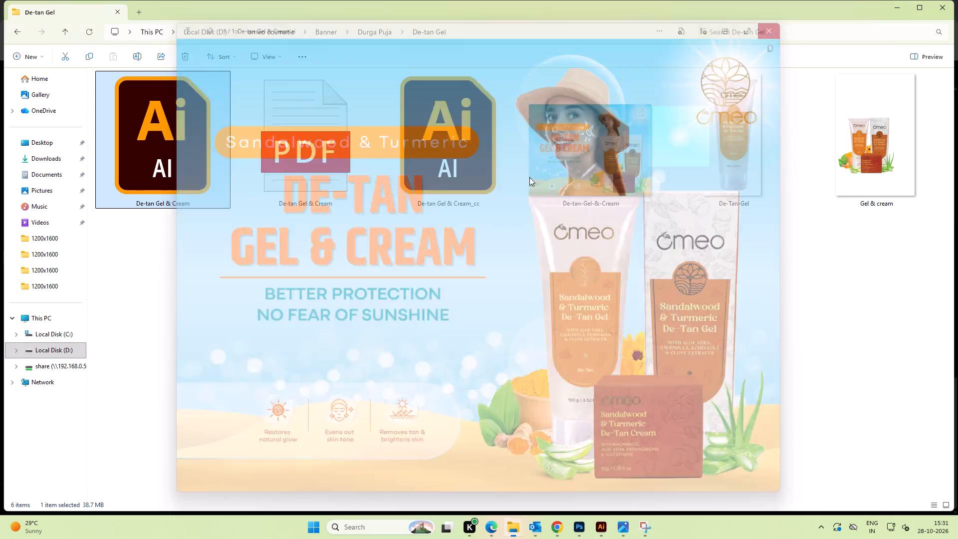
Preview the Cream &Gel, De-tan Gel & Cream and Face wash PDFs in the Durga Puja Banner folder.
key("BackSpace")
double_click(461, 156)
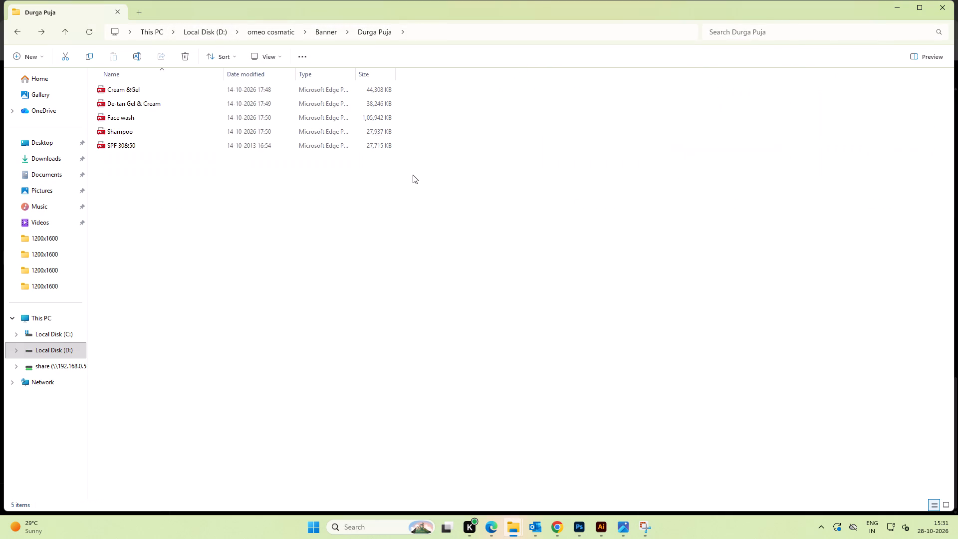
left_click(164, 91)
key("space")
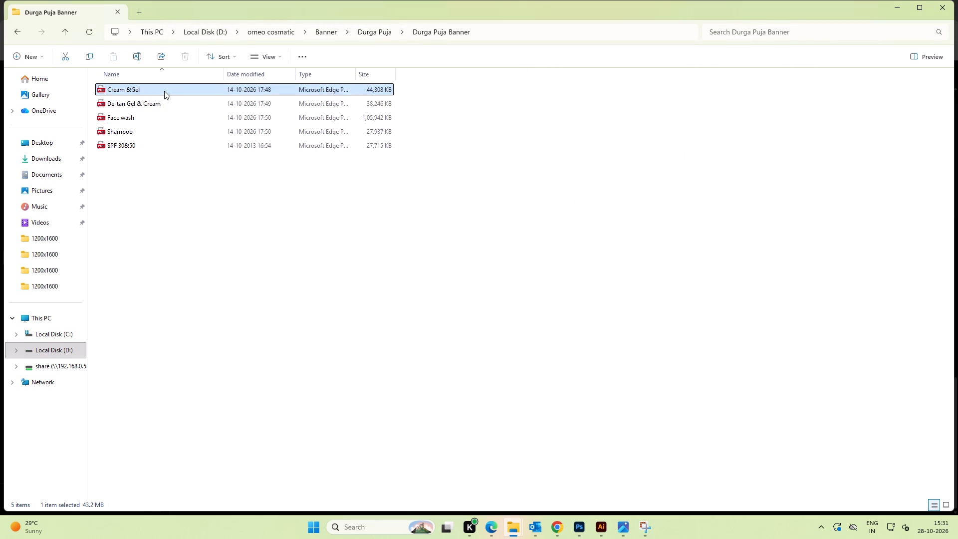
left_click(784, 25)
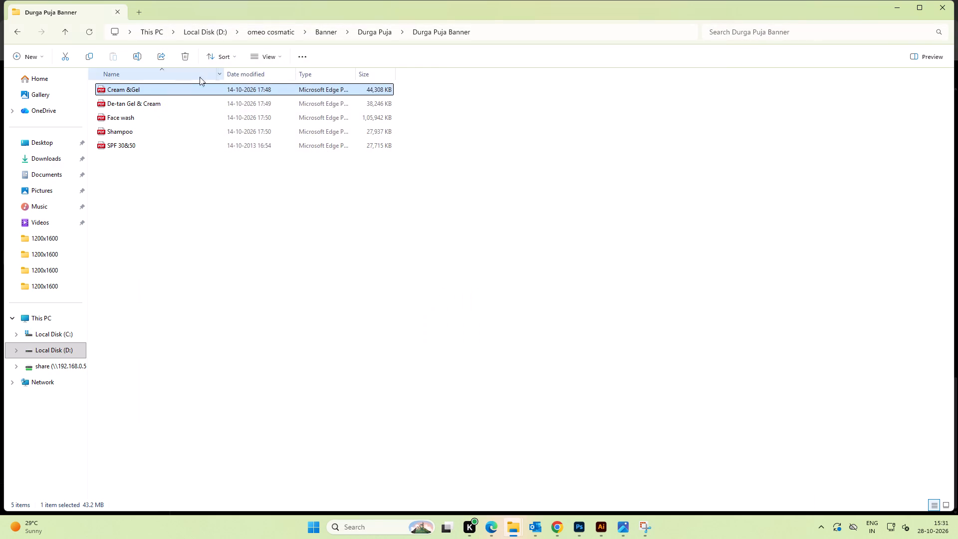
left_click(153, 106)
key("space")
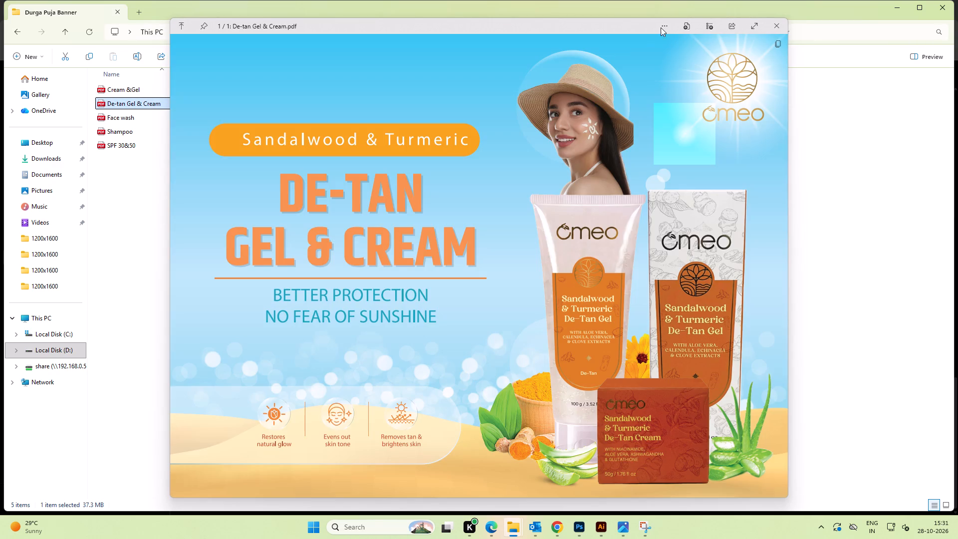
left_click(773, 23)
left_click(182, 120)
key("space")
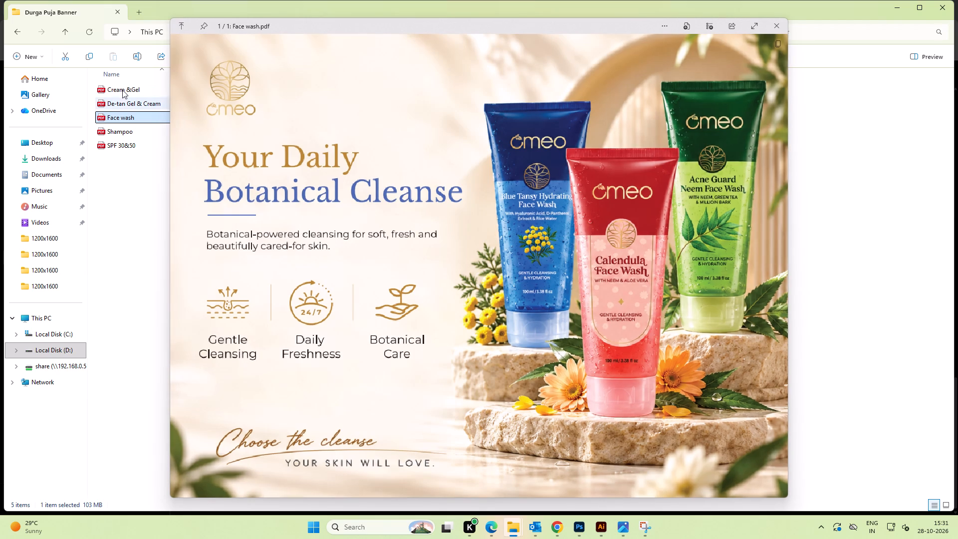
left_click(777, 25)
Delete the Durga Puja Banner subfolder from the Durga Puja folder.
left_click(18, 33)
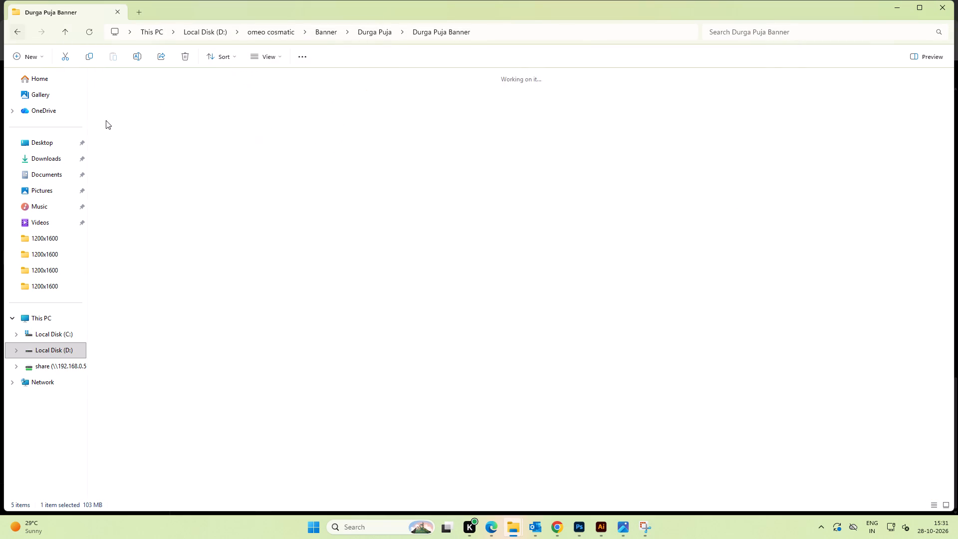
left_click(449, 168)
key("Delete")
left_click(499, 283)
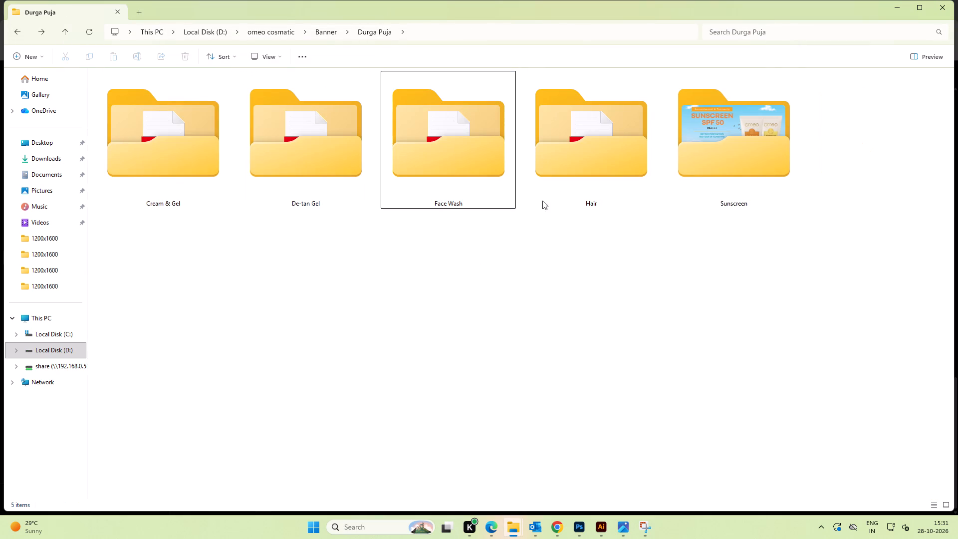
Check the Face Wash and Hair subfolders of Durga Puja for artwork and return to the Banner folder.
double_click(429, 162)
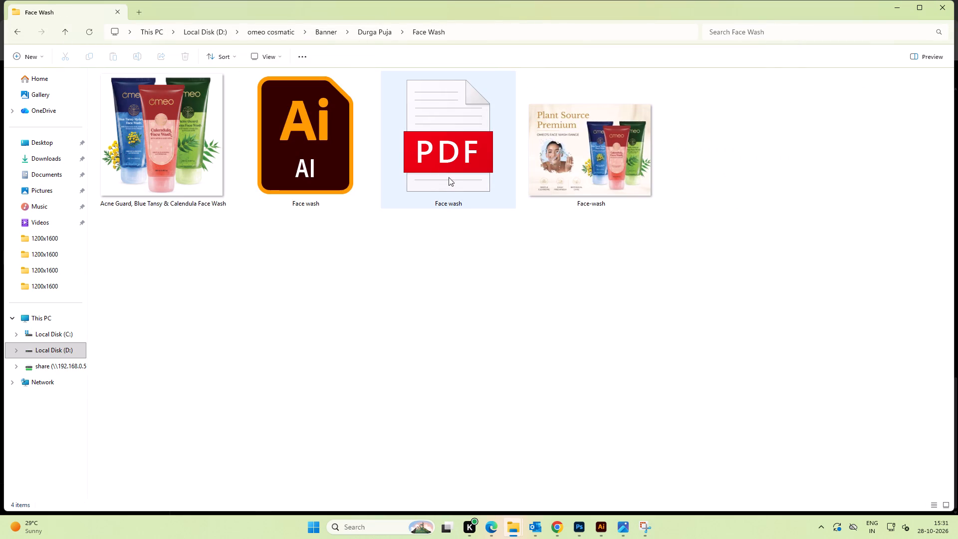
key("BackSpace")
double_click(616, 151)
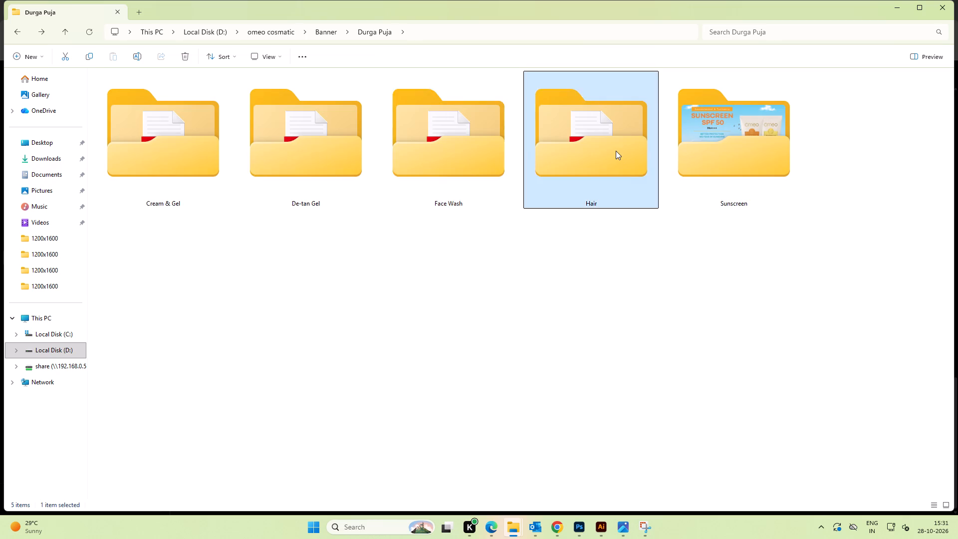
key("BackSpace")
key("BackSpace")
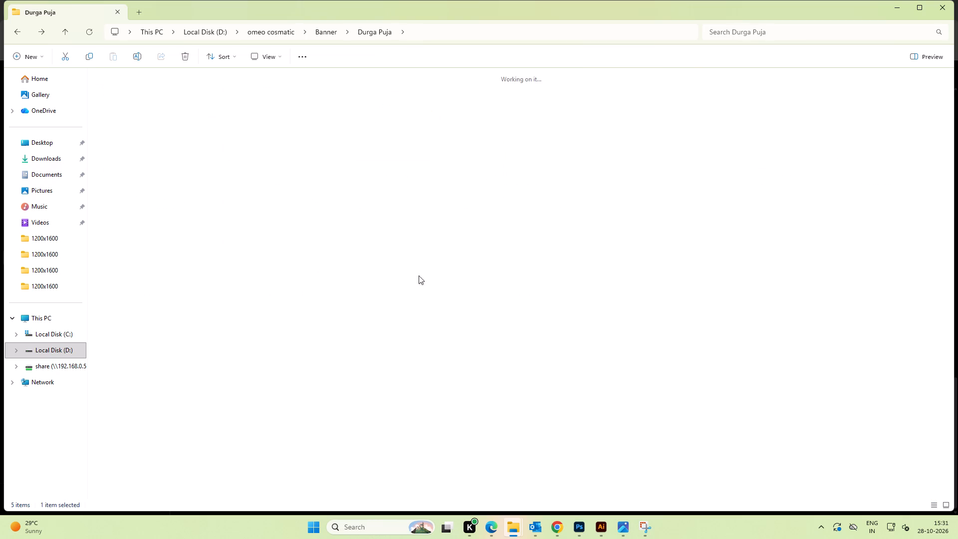
Preview the Koccher Homeopathy store_1 Illustrator file in the One way vision folder.
left_click(697, 300)
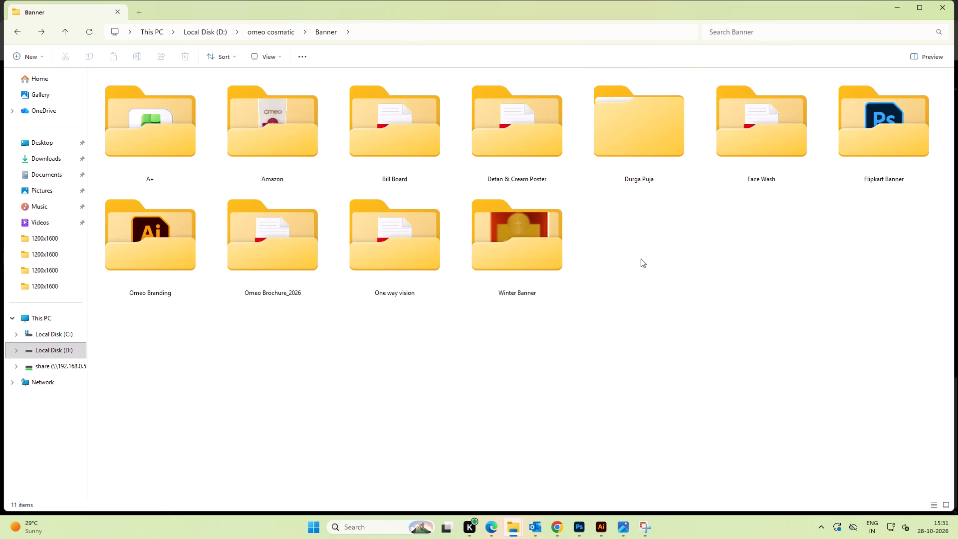
double_click(389, 244)
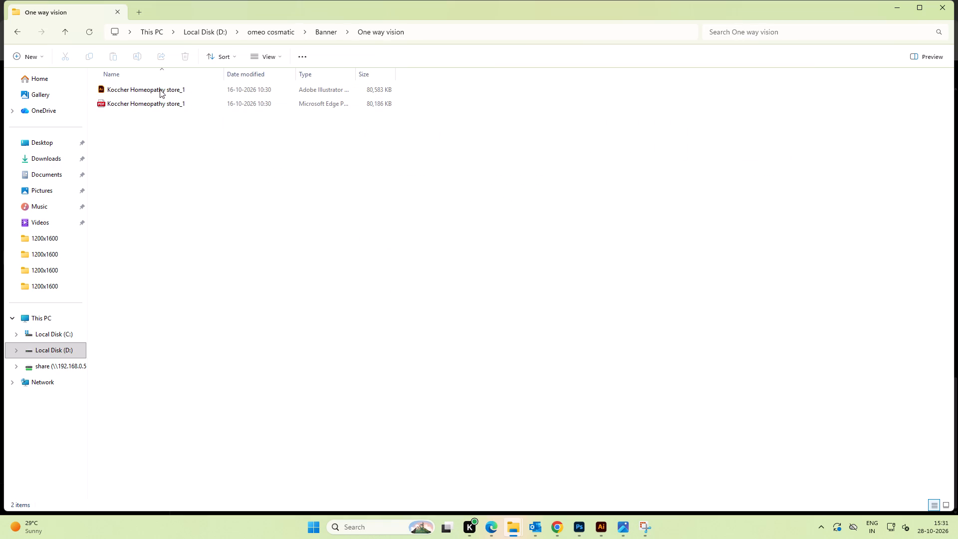
left_click(160, 89)
key("space")
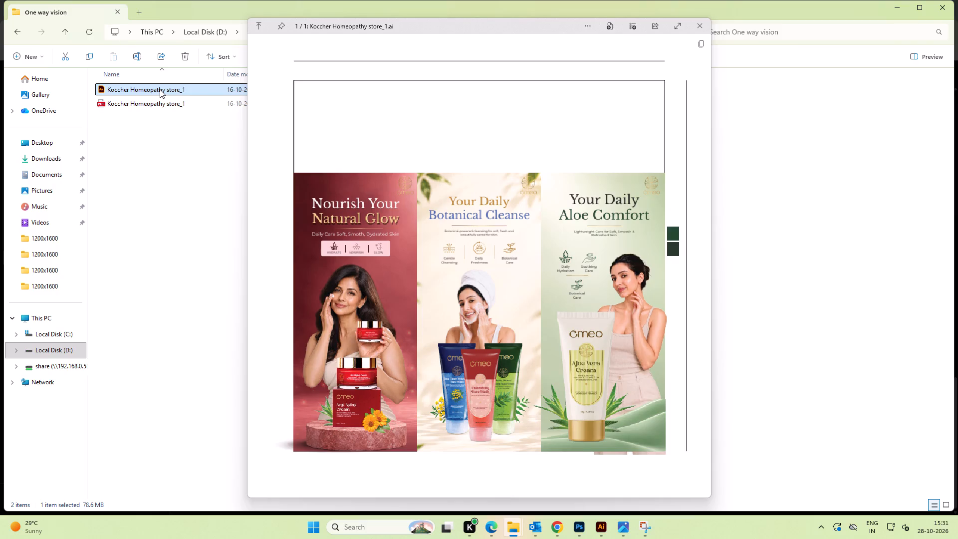
left_click(696, 29)
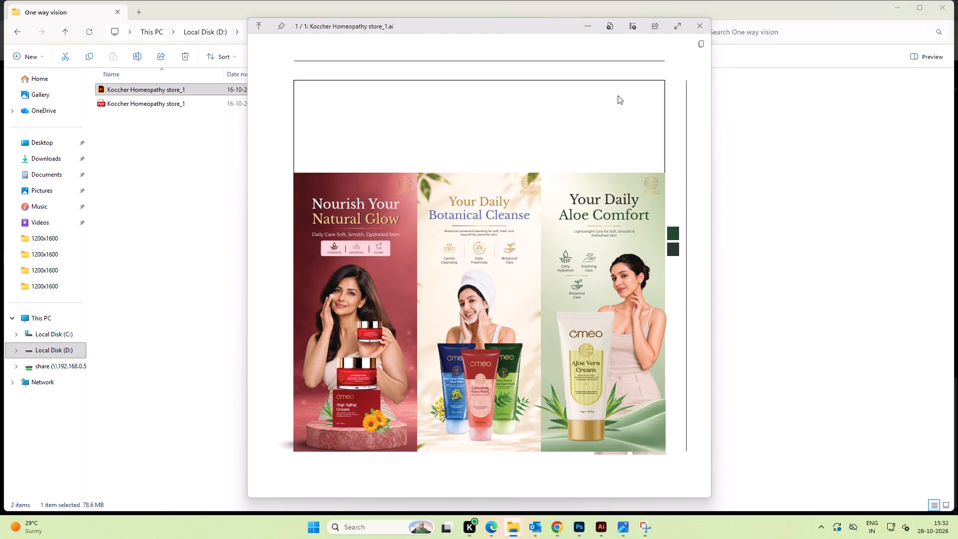
left_click(795, 174)
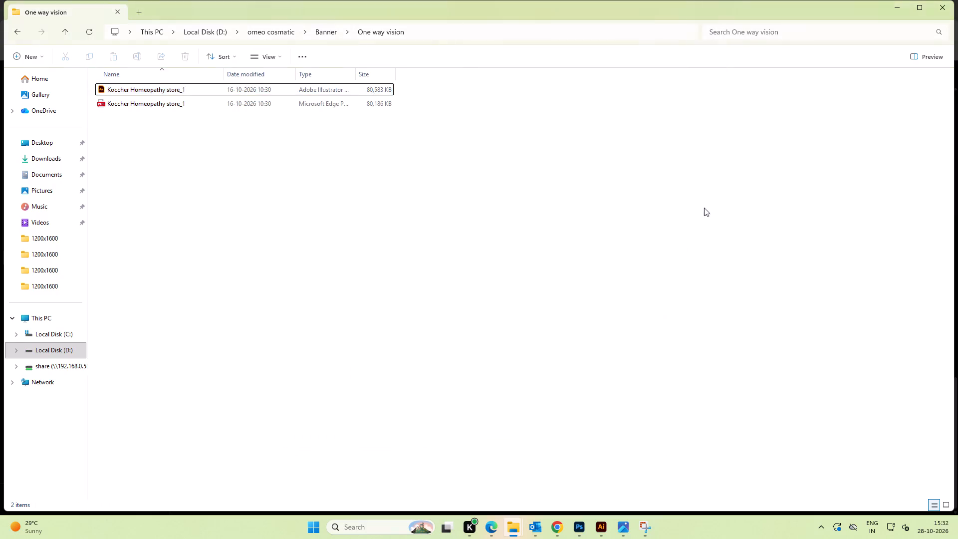
Return to LKD.ai in Illustrator and examine the Nourish Your Natural Glow layout alongside the handwritten sketch.
key("alt+Tab")
left_click(572, 165, "alt")
scroll(545, 275, "down", 1, "alt")
key("space")
key("space")
key("space")
key("space")
key("space")
key("space")
key("space")
key("space")
left_click_drag(562, 274, 502, 264)
scroll(255, 217, "up", 1, "alt")
key("space")
left_click_drag(244, 213, 284, 222)
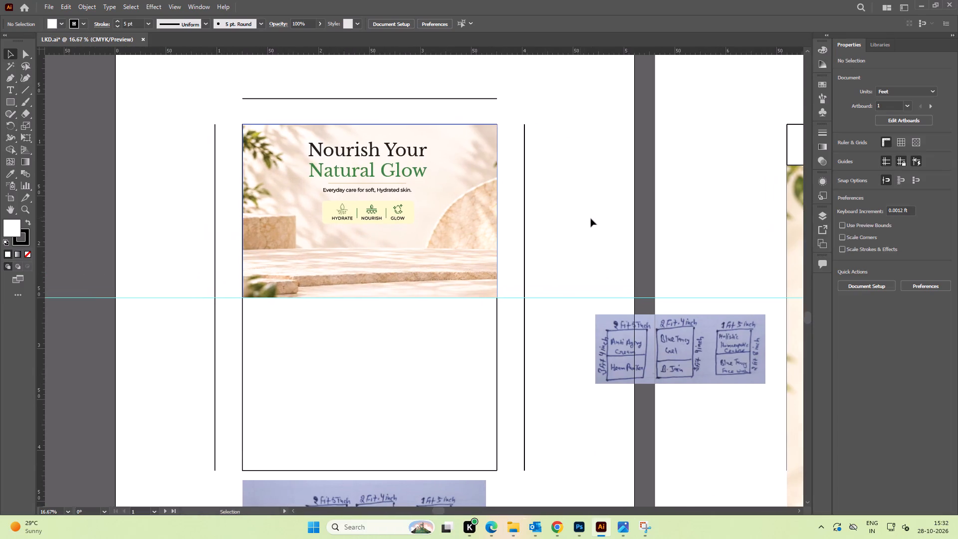
key("space")
left_click_drag(571, 220, 603, 216)
left_click(603, 216)
left_click(613, 204)
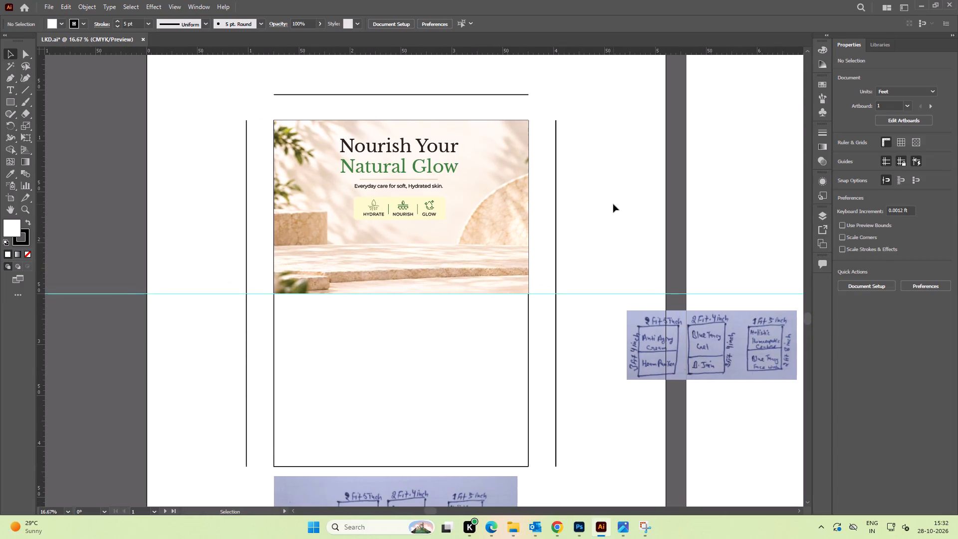
Open the Koccher Homeopathy store_1 Illustrator file from the One way vision folder.
key("alt+Tab")
left_click(388, 146, "alt")
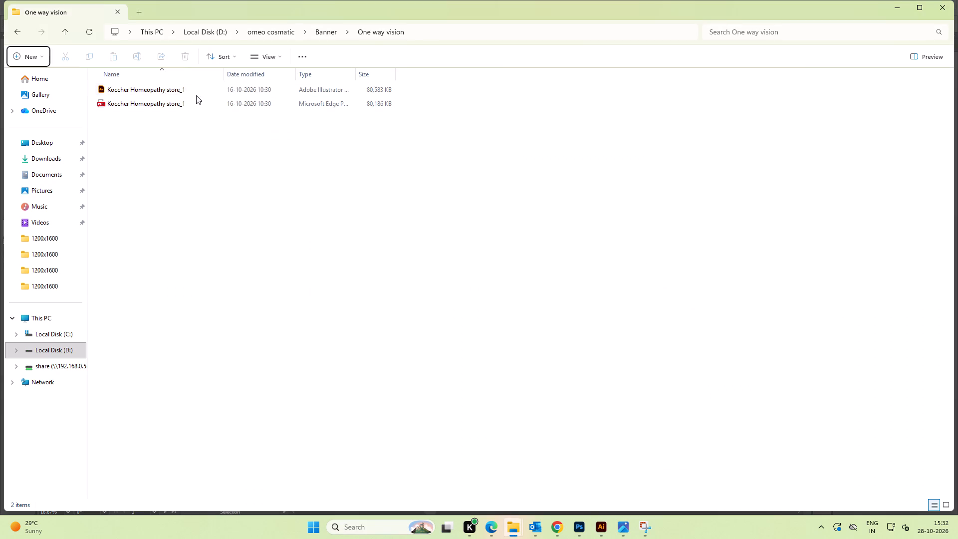
left_click(188, 89)
double_click(181, 93)
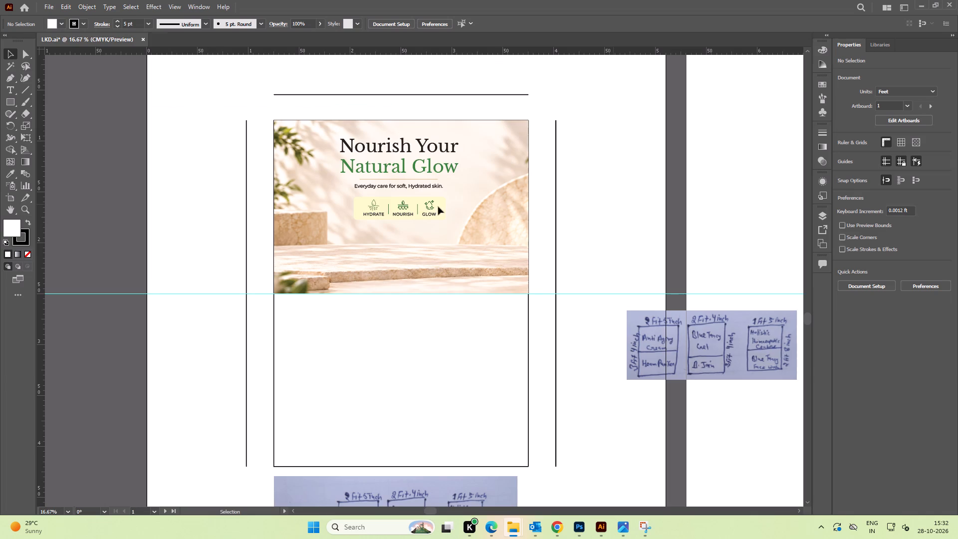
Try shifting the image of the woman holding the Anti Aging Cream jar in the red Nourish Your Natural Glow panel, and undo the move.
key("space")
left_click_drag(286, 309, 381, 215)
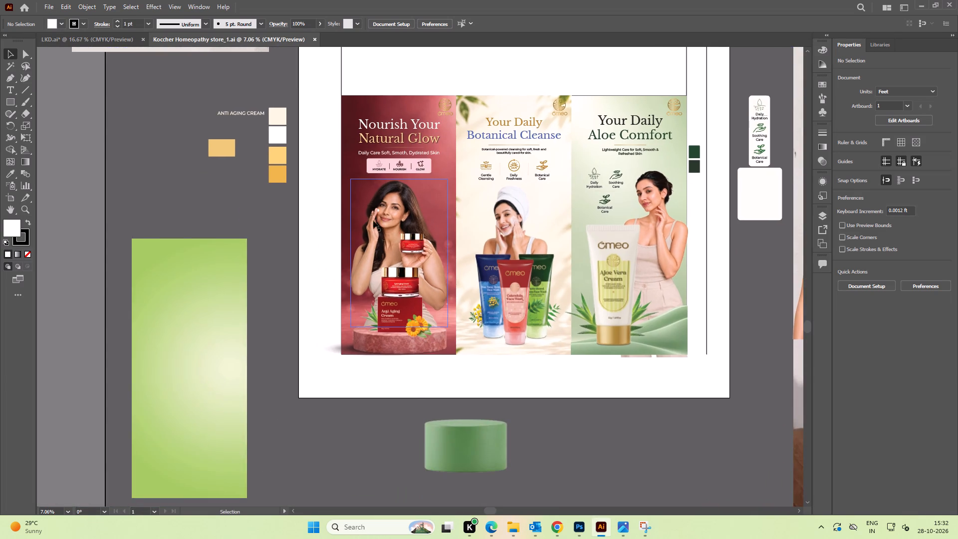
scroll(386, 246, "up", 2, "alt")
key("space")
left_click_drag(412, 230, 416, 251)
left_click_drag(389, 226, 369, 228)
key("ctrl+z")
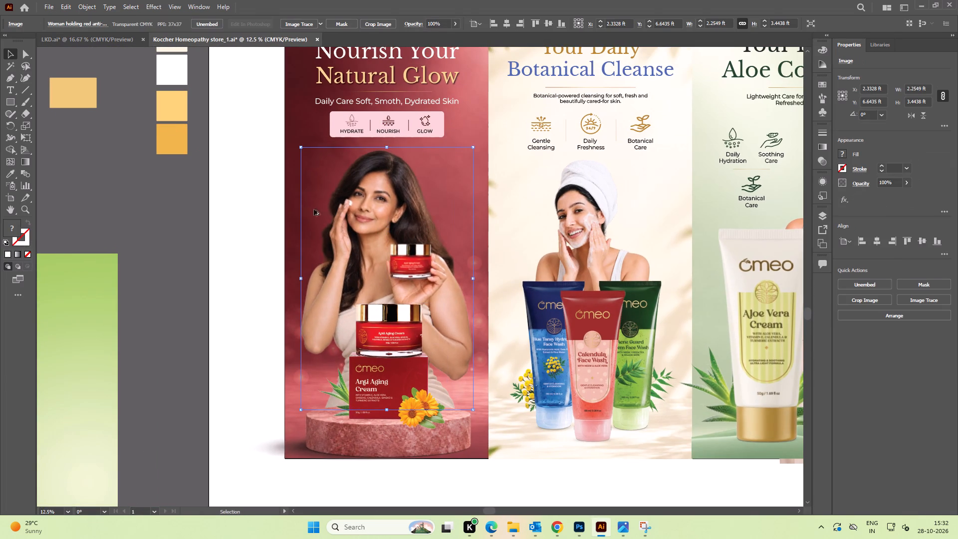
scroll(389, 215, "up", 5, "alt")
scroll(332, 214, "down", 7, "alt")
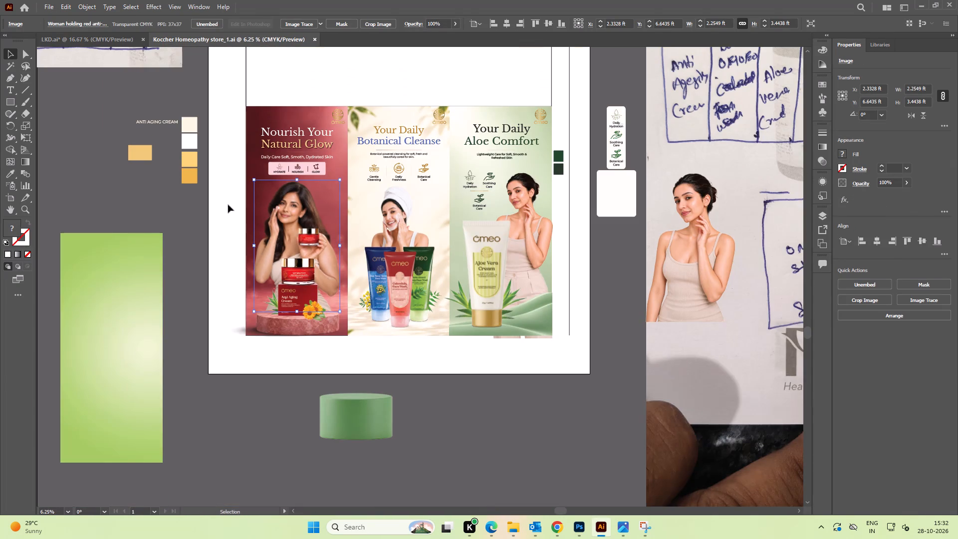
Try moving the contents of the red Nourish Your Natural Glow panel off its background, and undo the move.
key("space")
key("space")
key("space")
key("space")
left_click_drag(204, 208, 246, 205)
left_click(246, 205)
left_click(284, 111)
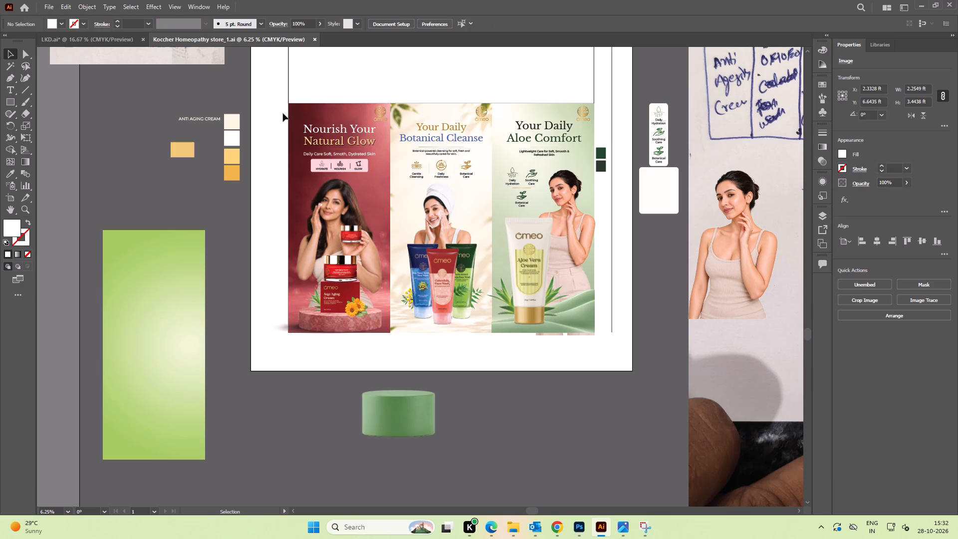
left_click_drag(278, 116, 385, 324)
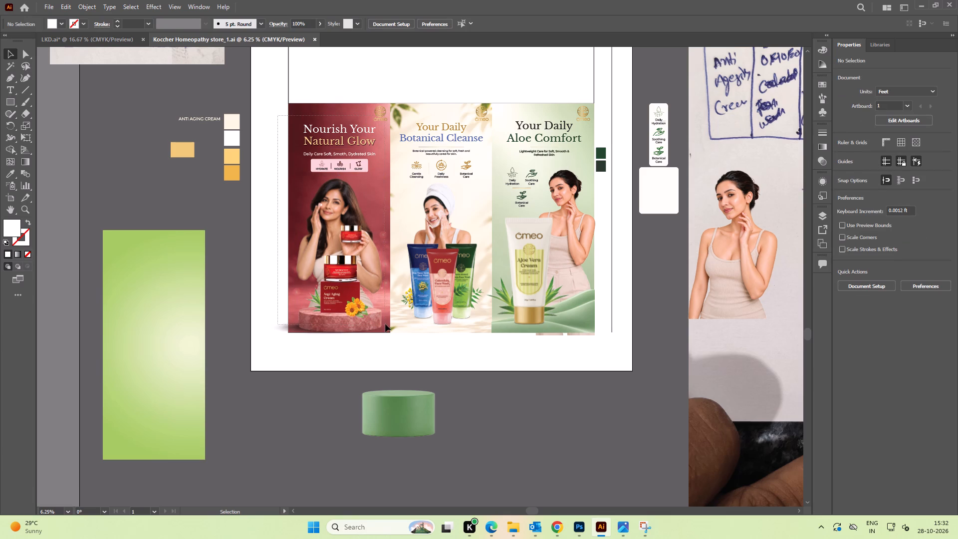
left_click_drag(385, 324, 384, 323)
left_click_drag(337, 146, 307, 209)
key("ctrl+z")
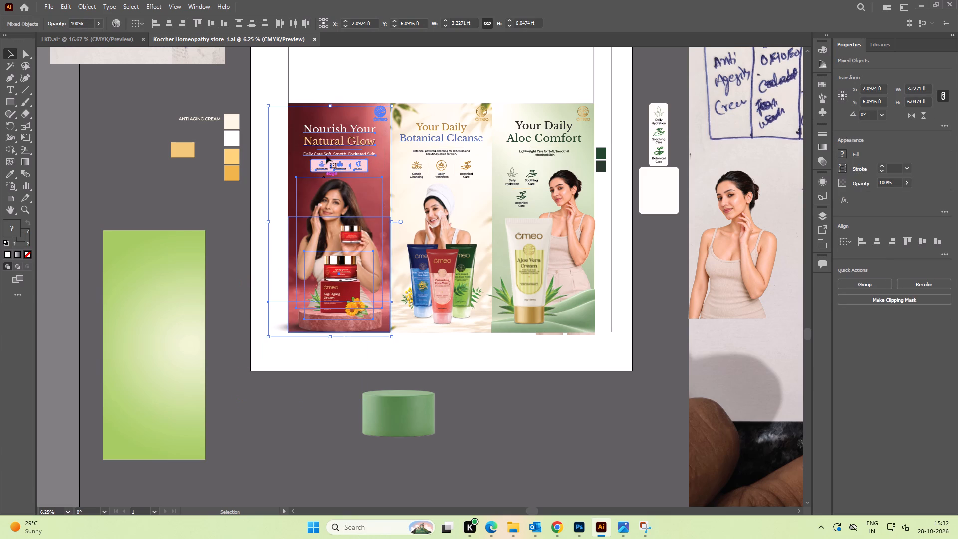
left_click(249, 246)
Examine the three product panels, closely inspecting the Nourish Your Natural Glow layout.
scroll(327, 201, "up", 1, "alt")
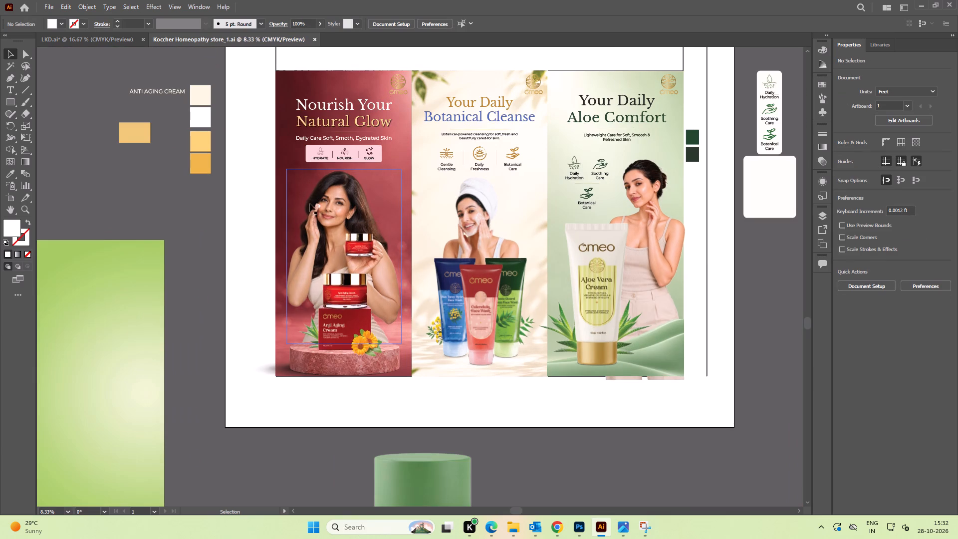
key("space")
left_click_drag(322, 205, 308, 242)
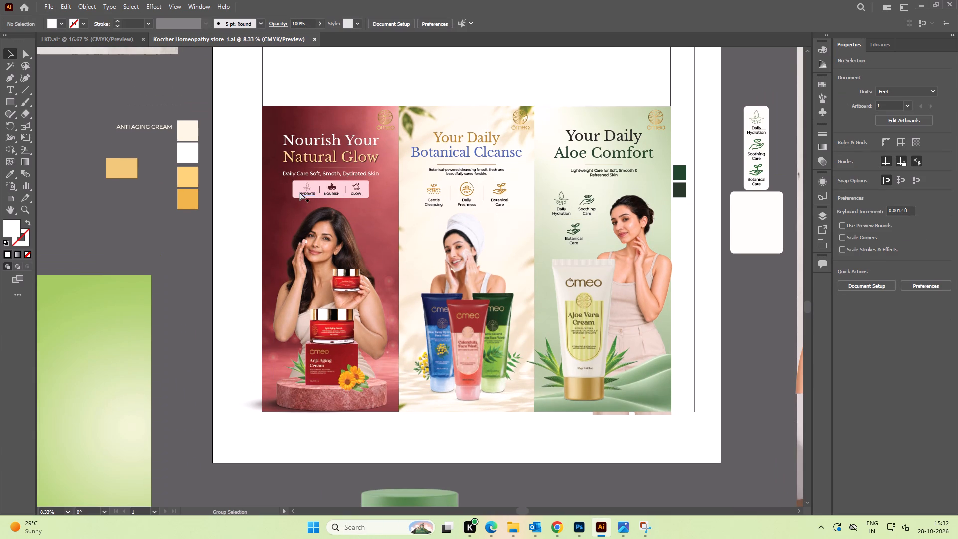
left_click(224, 198)
scroll(229, 232, "up", 1, "alt")
key("space")
left_click_drag(228, 225, 220, 229)
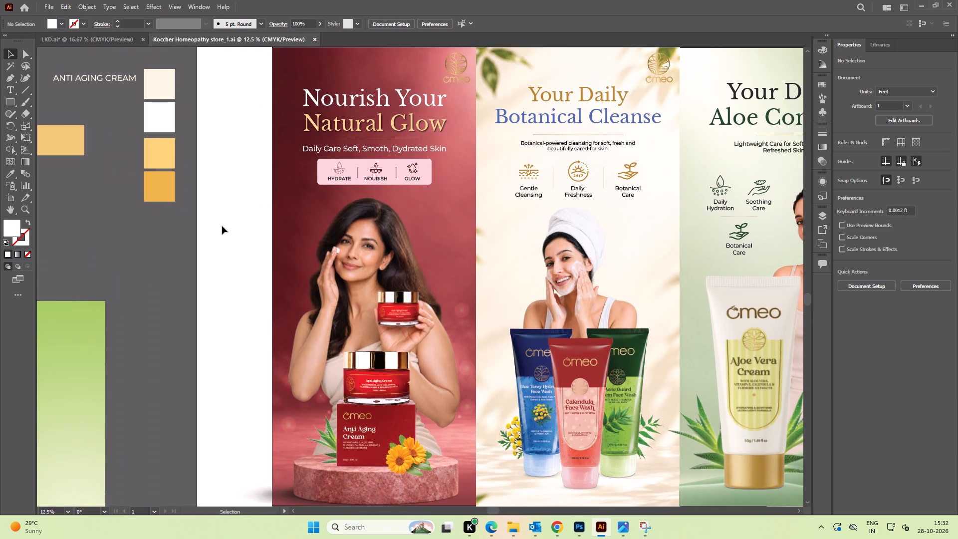
scroll(221, 214, "down", 1, "alt")
key("space")
left_click_drag(221, 218, 235, 215)
left_click(227, 213)
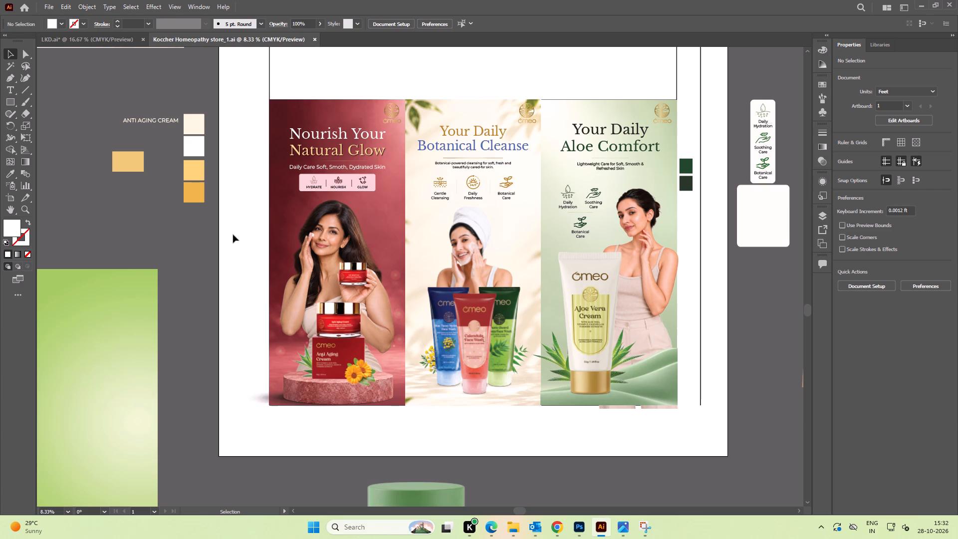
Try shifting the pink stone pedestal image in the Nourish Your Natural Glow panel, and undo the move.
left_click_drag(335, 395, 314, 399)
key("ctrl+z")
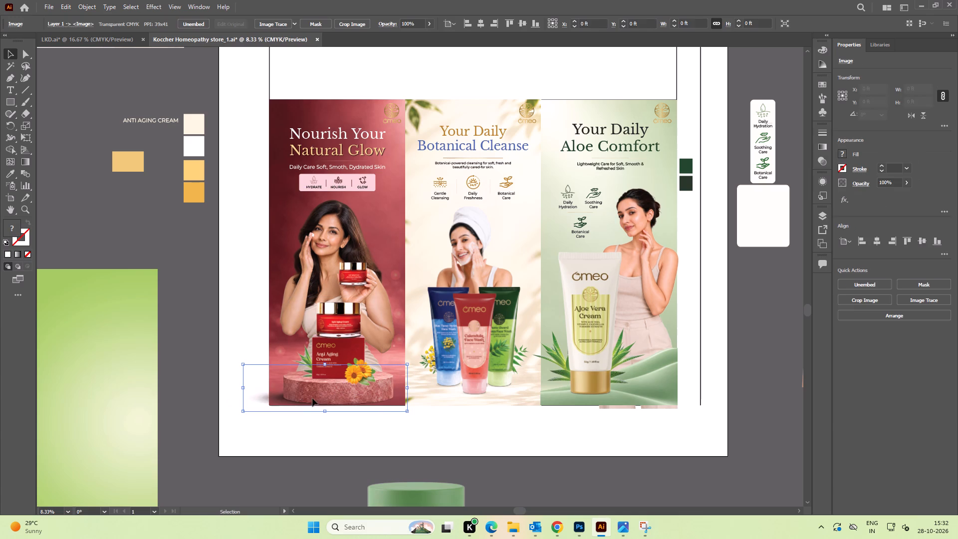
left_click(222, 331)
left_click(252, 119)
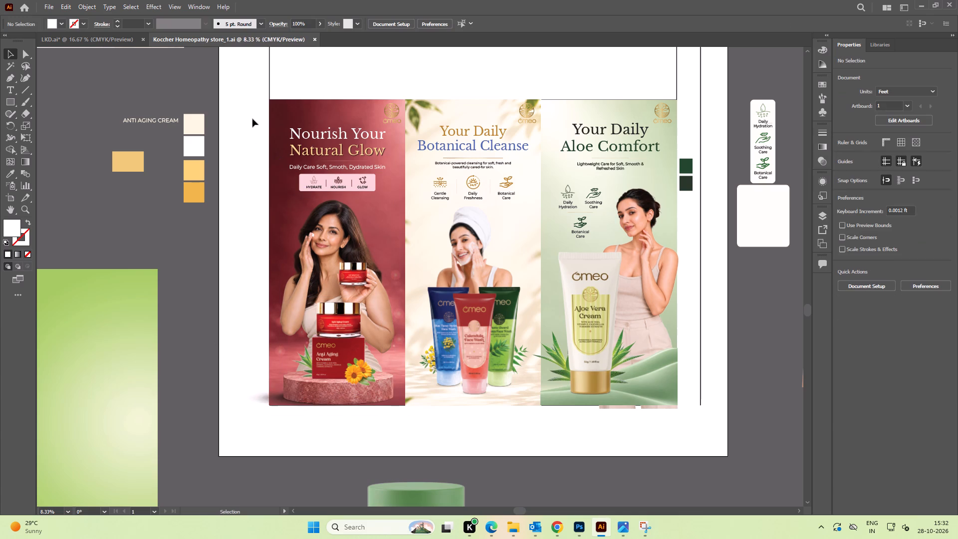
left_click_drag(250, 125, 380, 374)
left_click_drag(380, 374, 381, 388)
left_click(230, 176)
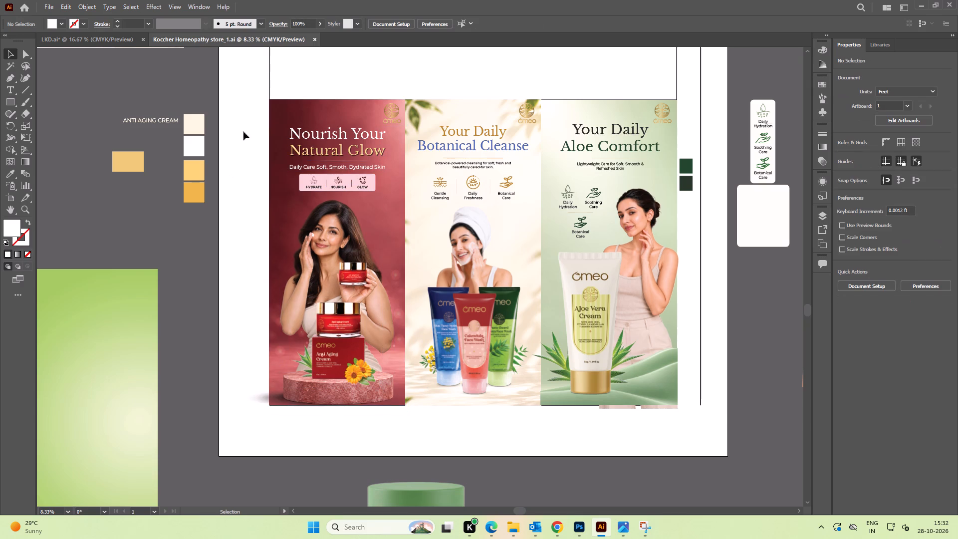
Copy the red panel's heading, icon strip, woman, Anti Aging Cream products and pedestal into LKD.ai, without the red background.
left_click_drag(253, 105, 382, 393)
left_click_drag(355, 330, 247, 335)
key("ctrl+z")
left_click_drag(339, 344, 220, 159)
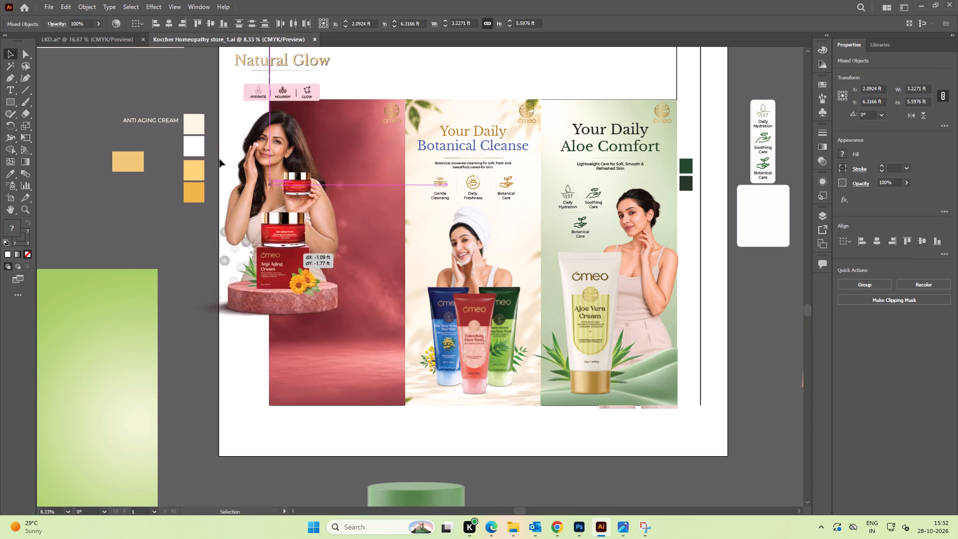
left_click_drag(220, 159, 178, 233)
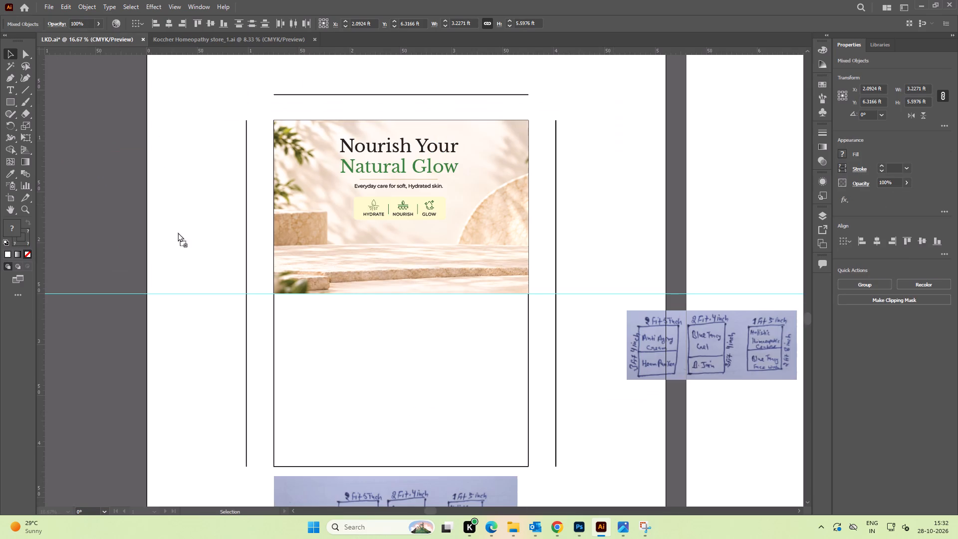
left_click_drag(178, 233, 182, 257)
Position the copied Nourish Your Natural Glow artwork on the canvas just above the first artboard.
scroll(182, 255, "down", 3, "alt")
key("space")
key("space")
key("space")
key("space")
left_click_drag(153, 250, 342, 251)
key("space")
key("space")
left_click_drag(339, 230, 254, 299)
left_click_drag(251, 308, 325, 185)
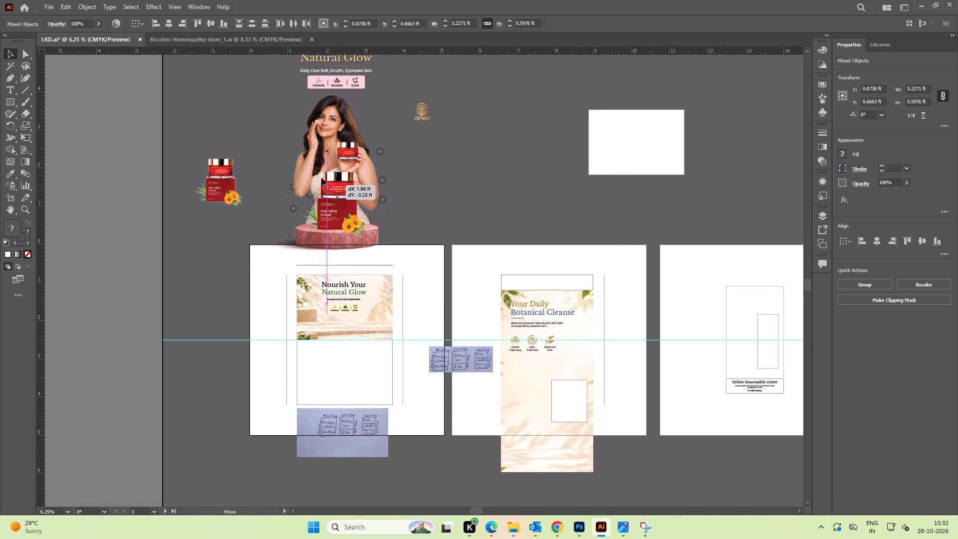
key("space")
left_click_drag(328, 169, 340, 259)
left_click_drag(348, 279, 339, 248)
left_click(481, 269)
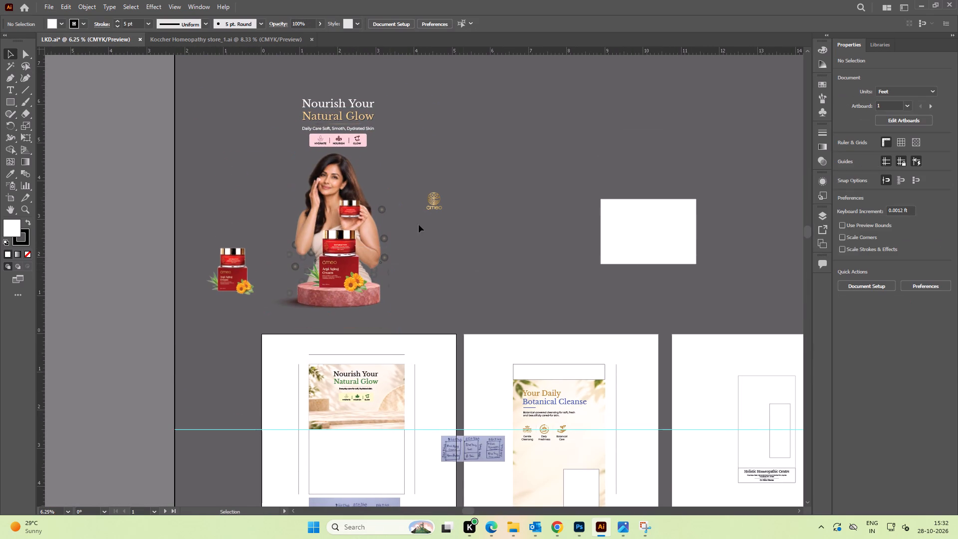
Return to Koccher Homeopathy store_1.ai and unlock all its locked objects.
left_click(238, 48)
left_click(232, 38)
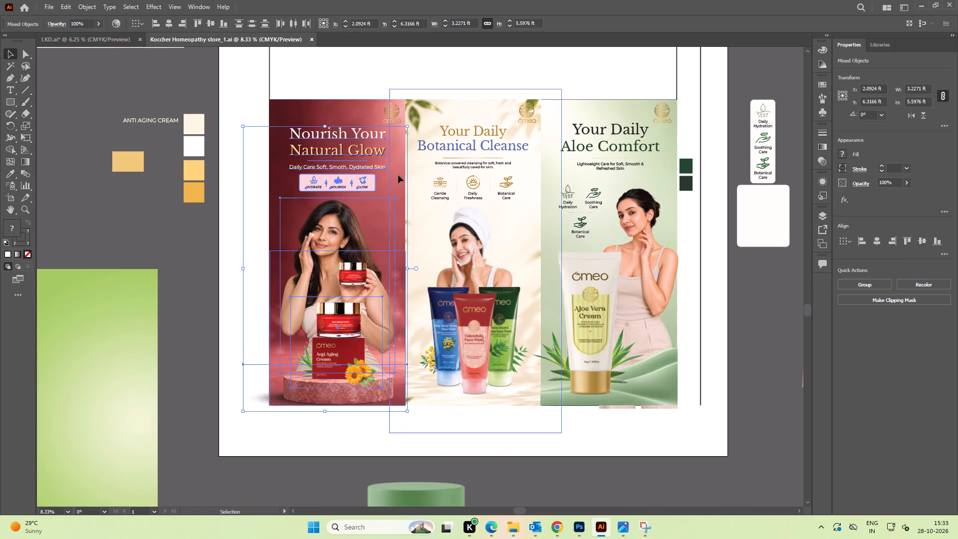
left_click(357, 78)
key("ctrl+alt+2")
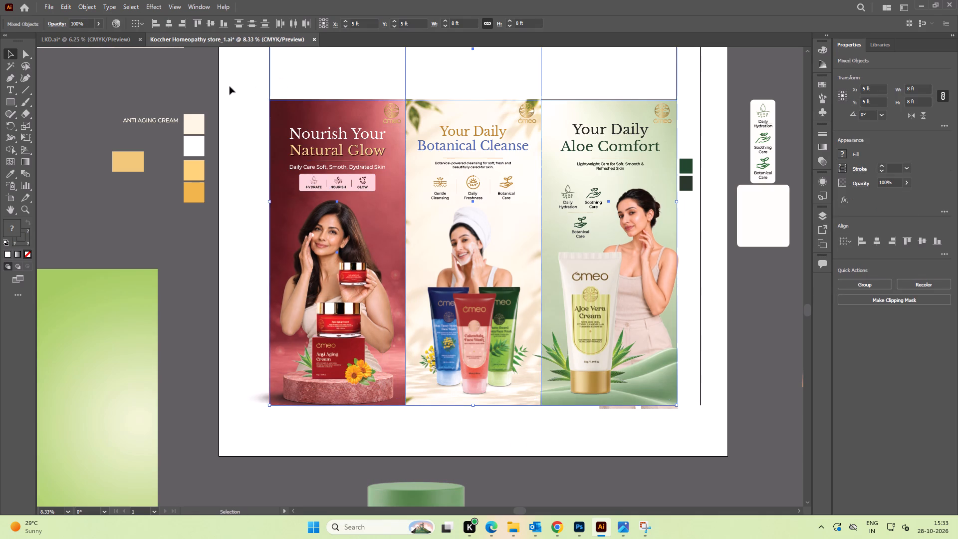
left_click(229, 86)
Copy the red background clip group of the Nourish Your Natural Glow panel into LKD.ai, over the first artboard.
left_click_drag(345, 113, 322, 113)
key("ctrl+z")
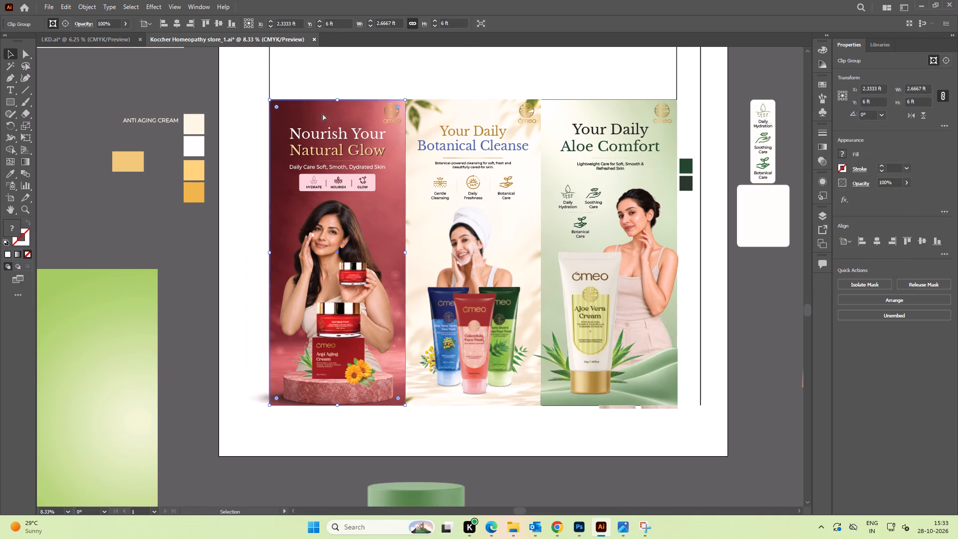
left_click_drag(330, 119, 126, 39)
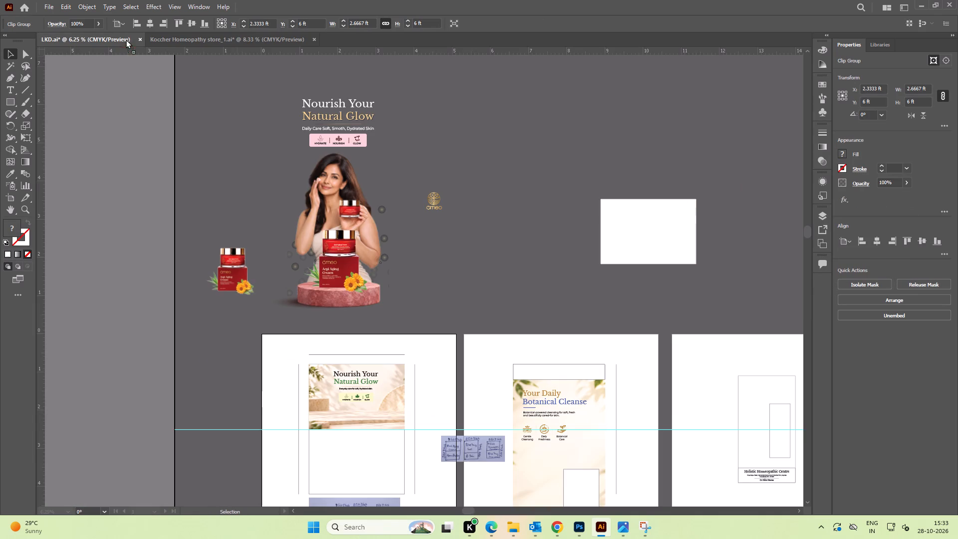
left_click_drag(126, 39, 350, 230)
scroll(350, 230, "down", 3, "alt")
key("space")
left_click_drag(358, 271, 311, 233)
left_click(354, 206)
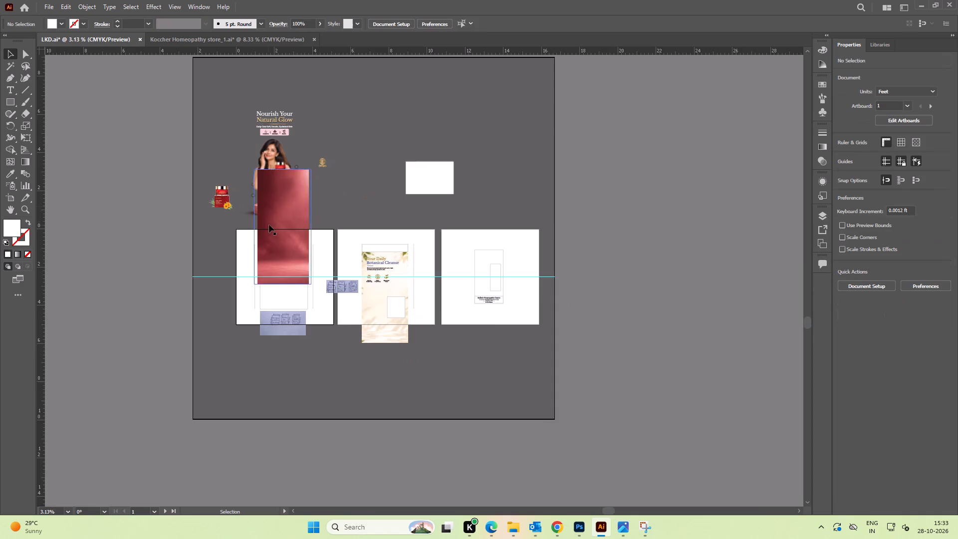
Stretch the red background to about 4.07 ft wide, and scale it down proportionally to about 1.57 by 2.31 ft.
scroll(267, 226, "up", 2, "alt")
left_click(223, 235)
left_click_drag(267, 262, 319, 263)
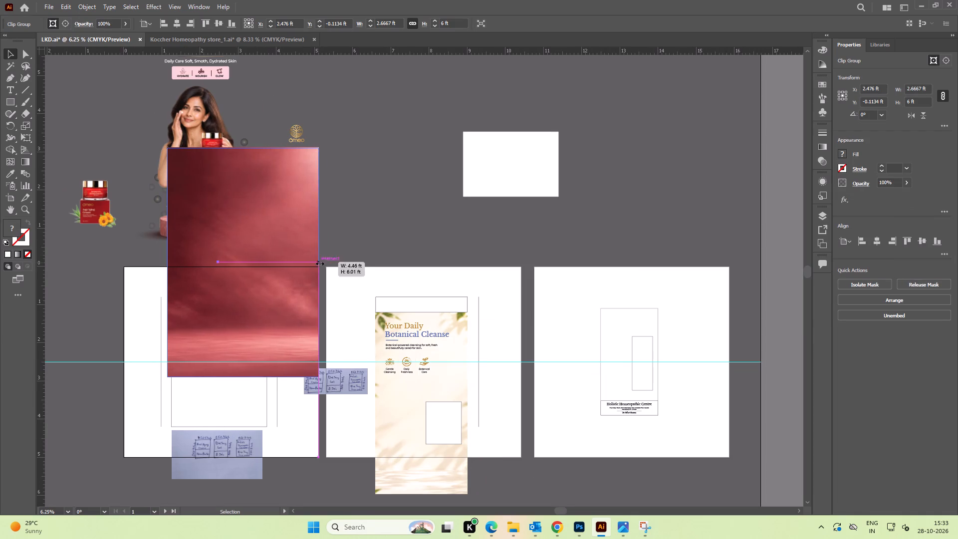
left_click_drag(319, 263, 323, 262)
left_click_drag(321, 148, 249, 256)
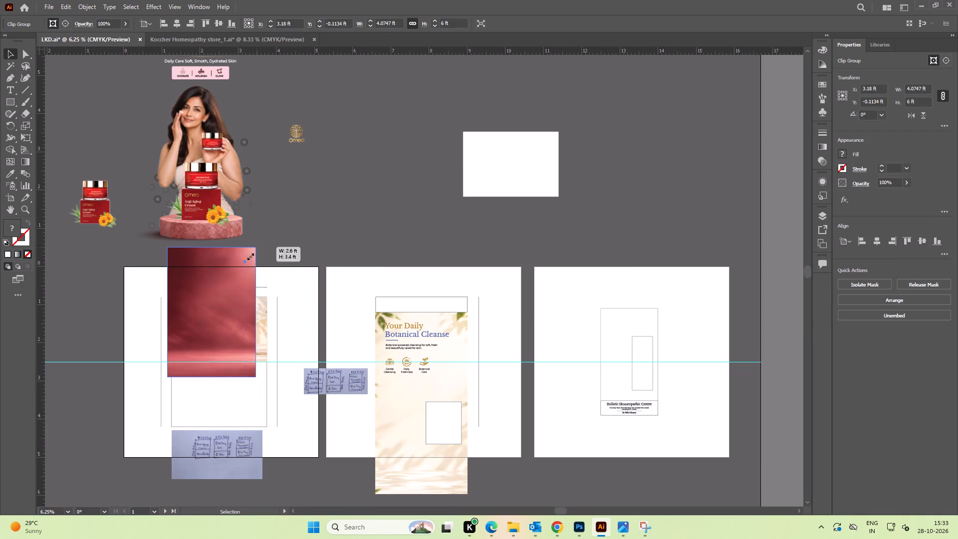
left_click_drag(249, 256, 228, 288)
Move the red background onto the first artboard's left side, overlapping the left edge of the beige Nourish Your Natural Glow layout.
key("space")
left_click_drag(211, 328, 257, 192)
scroll(226, 210, "up", 3, "alt")
left_click_drag(249, 209, 266, 155)
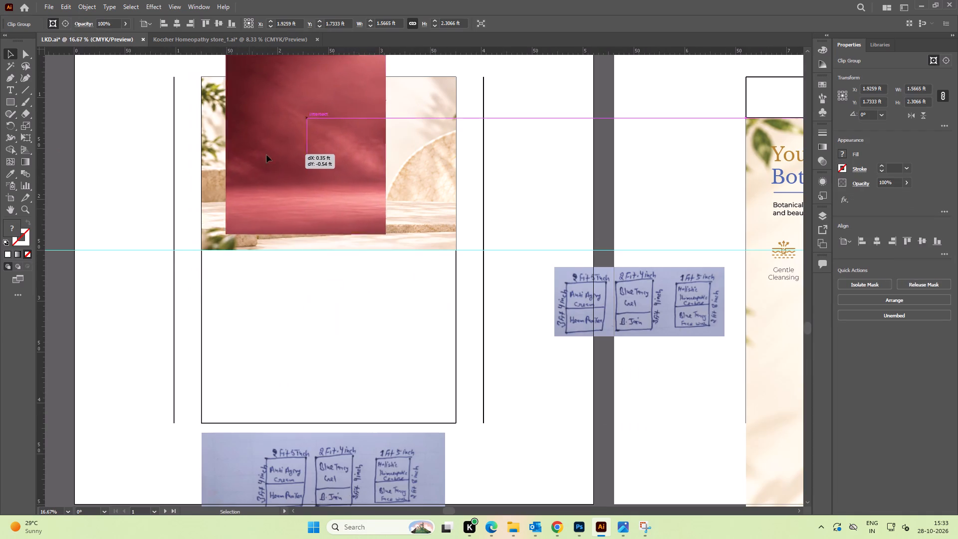
left_click_drag(266, 155, 137, 184)
scroll(341, 194, "down", 1, "alt")
key("space")
left_click_drag(331, 196, 363, 198)
left_click_drag(387, 205, 401, 203)
key("ctrl+z")
key("space")
left_click_drag(407, 189, 400, 231)
left_click(484, 215)
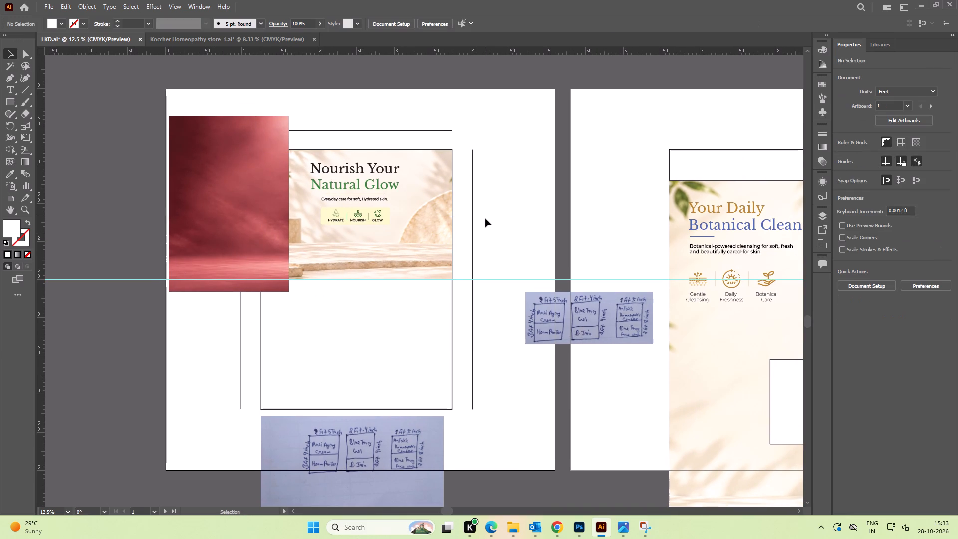
Lock the black lines above and to the right of the first artboard's frame.
left_click_drag(483, 222, 469, 186)
left_click_drag(429, 121, 441, 134, "shift")
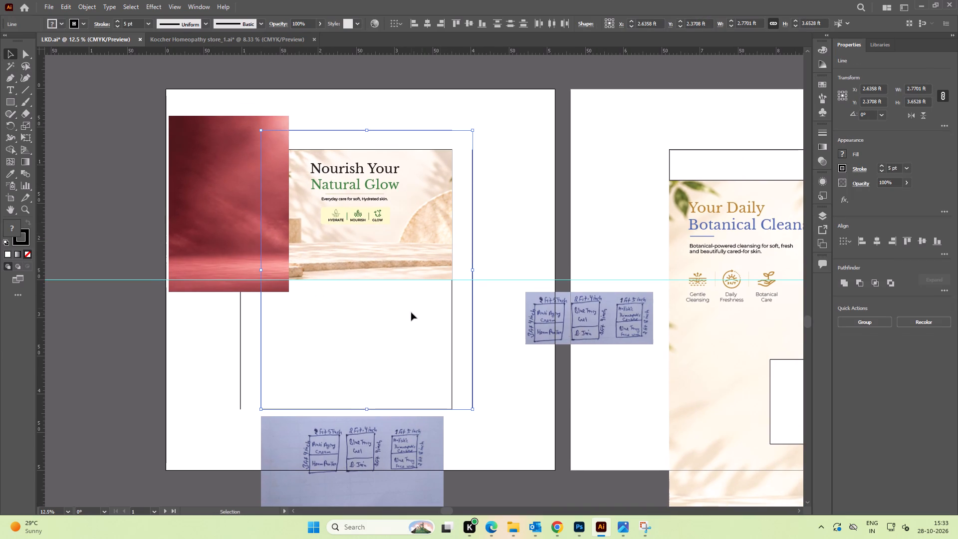
key("ctrl+2")
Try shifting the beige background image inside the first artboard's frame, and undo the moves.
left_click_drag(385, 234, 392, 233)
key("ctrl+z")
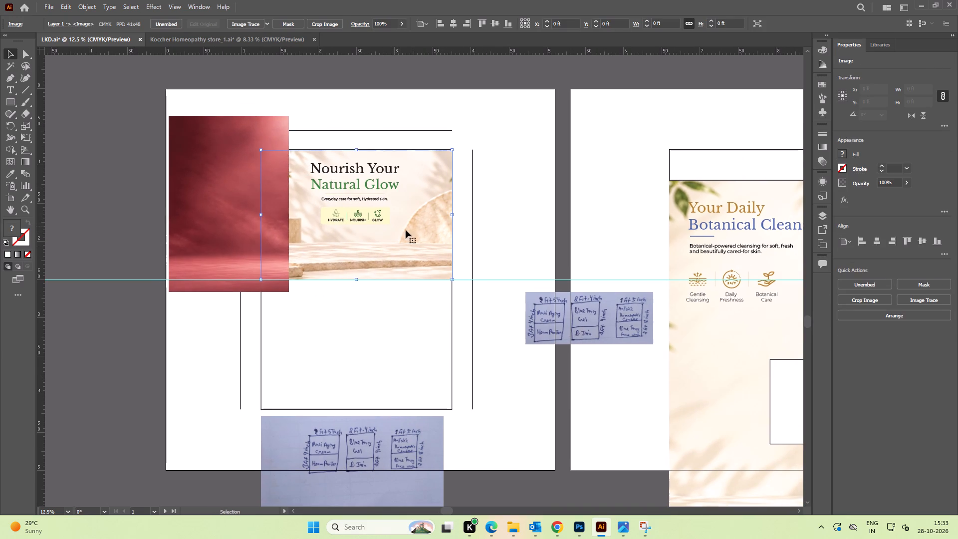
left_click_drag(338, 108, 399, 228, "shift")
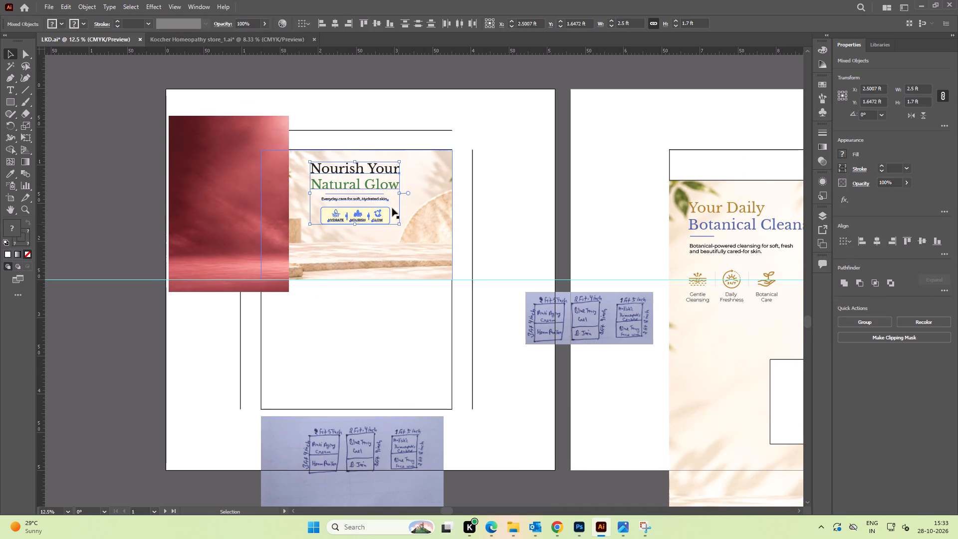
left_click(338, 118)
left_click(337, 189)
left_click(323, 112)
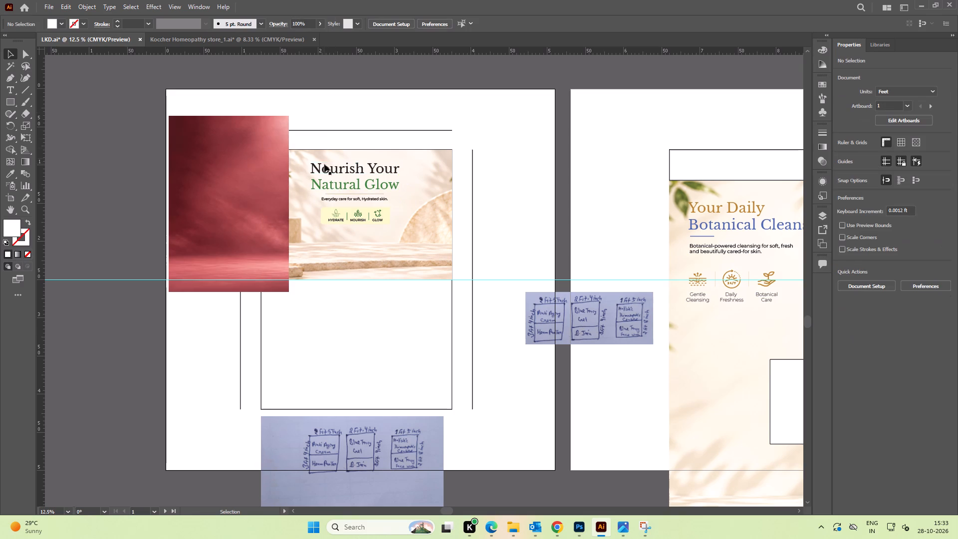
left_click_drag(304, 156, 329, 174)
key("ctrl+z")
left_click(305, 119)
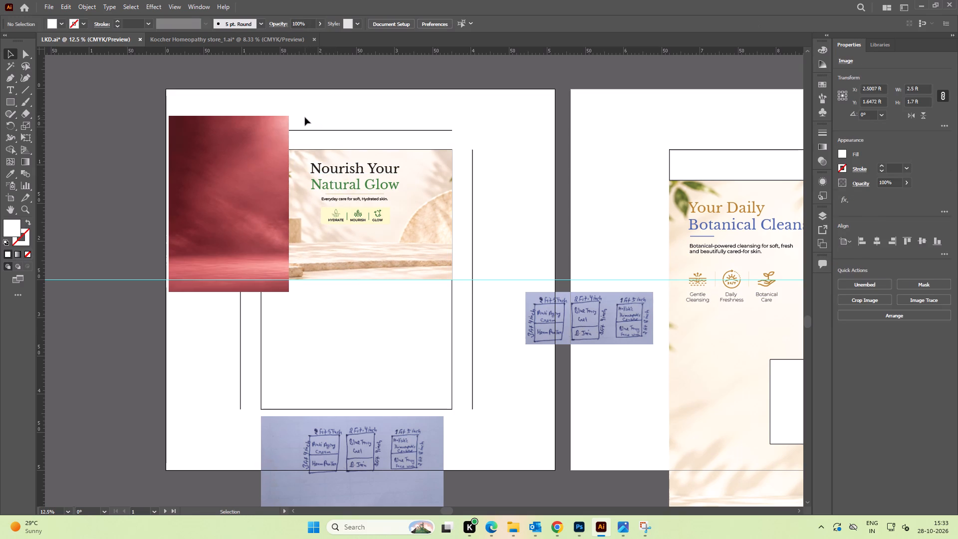
Move the beige Nourish Your Natural Glow background with its text and icons off the frame to above the artboards.
left_click_drag(306, 119, 407, 232)
scroll(402, 225, "down", 1, "alt")
left_click_drag(321, 221, 450, 84)
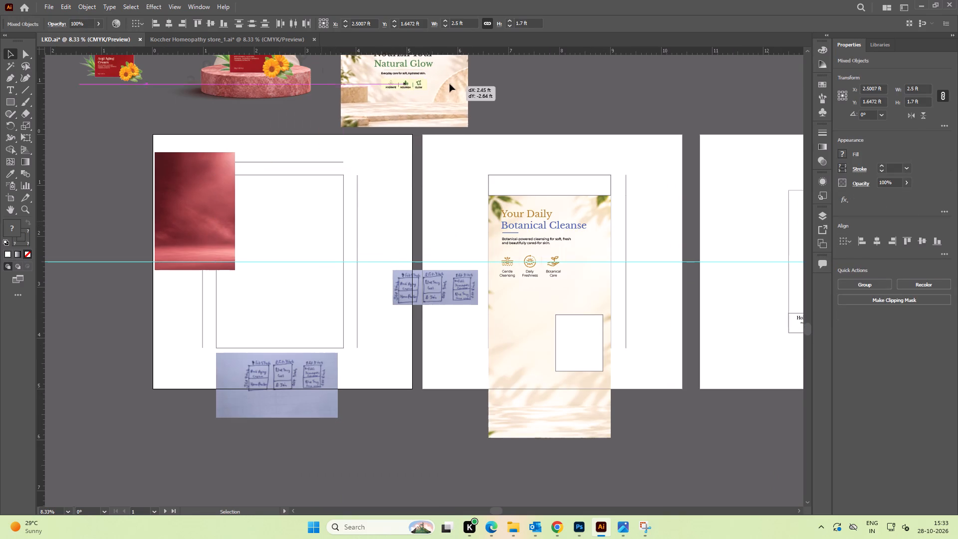
left_click_drag(450, 84, 454, 80)
Snap the red background into the upper-left corner of the first artboard's frame.
key("space")
left_click_drag(378, 203, 440, 197)
scroll(247, 242, "up", 2, "alt")
left_click_drag(280, 192, 348, 303)
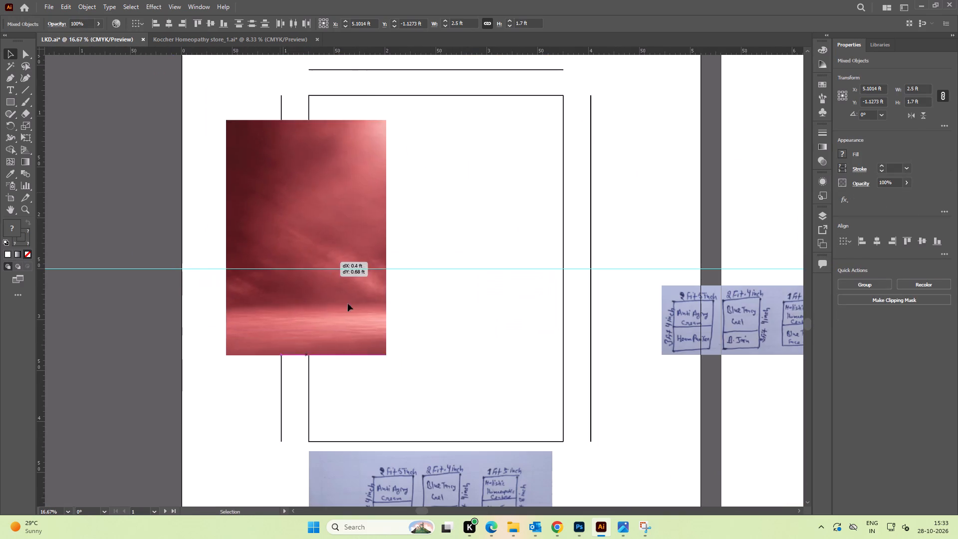
left_click_drag(348, 303, 404, 238)
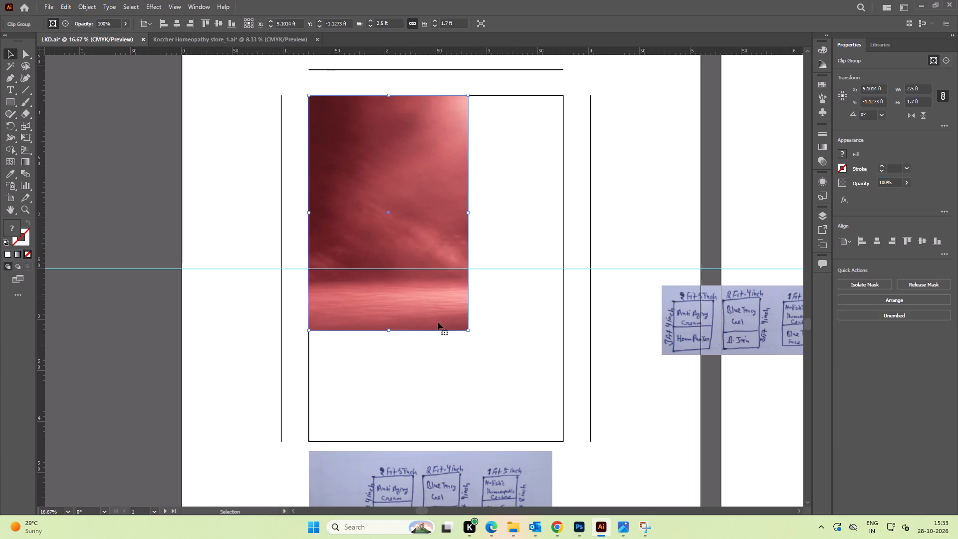
Resize the red background to 1.7 ft high, ending at the guide, and stretch it across the frame's full width.
left_click_drag(390, 329, 402, 269)
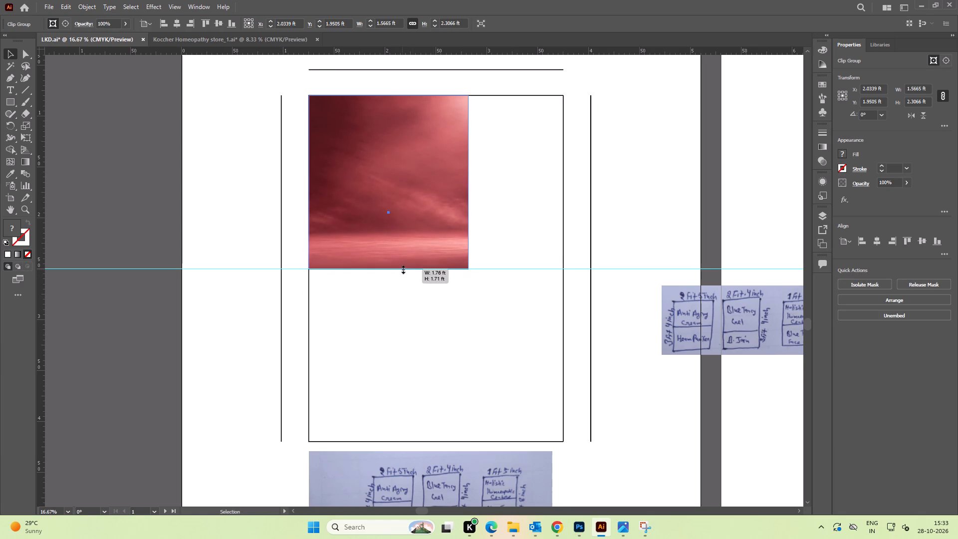
left_click_drag(402, 269, 403, 268)
key("space")
left_click_drag(404, 199, 346, 231)
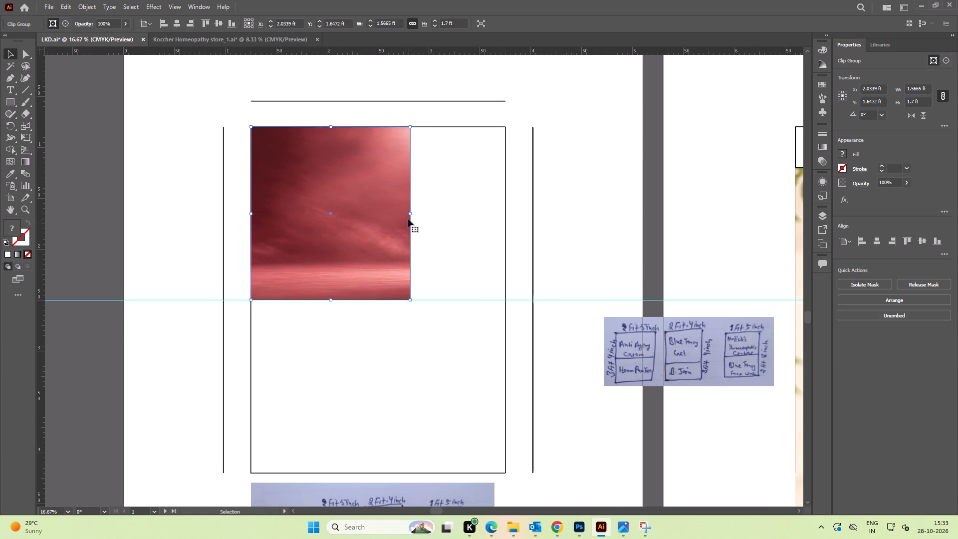
left_click_drag(408, 213, 505, 215)
left_click(599, 237)
scroll(404, 258, "up", 3, "alt")
key("space")
left_click_drag(337, 263, 383, 258)
scroll(381, 258, "down", 3, "alt")
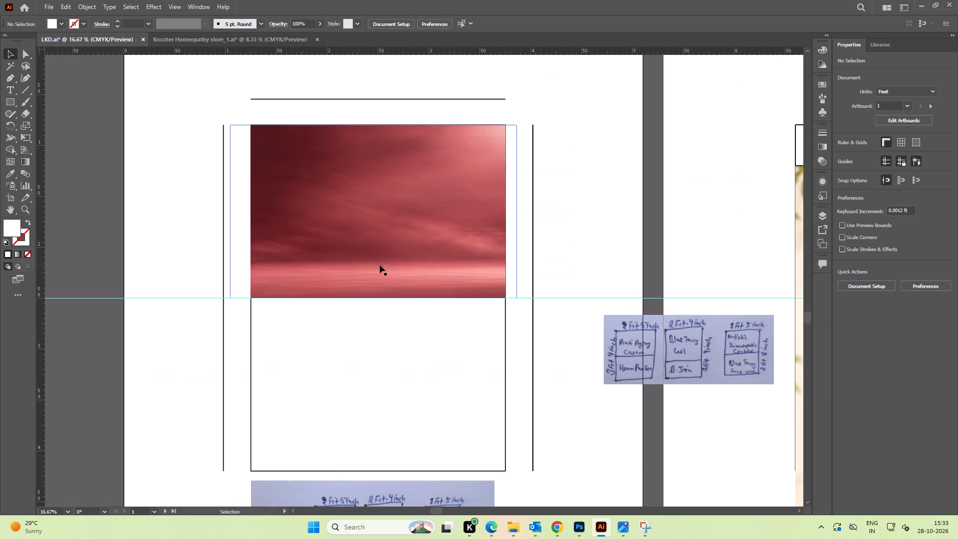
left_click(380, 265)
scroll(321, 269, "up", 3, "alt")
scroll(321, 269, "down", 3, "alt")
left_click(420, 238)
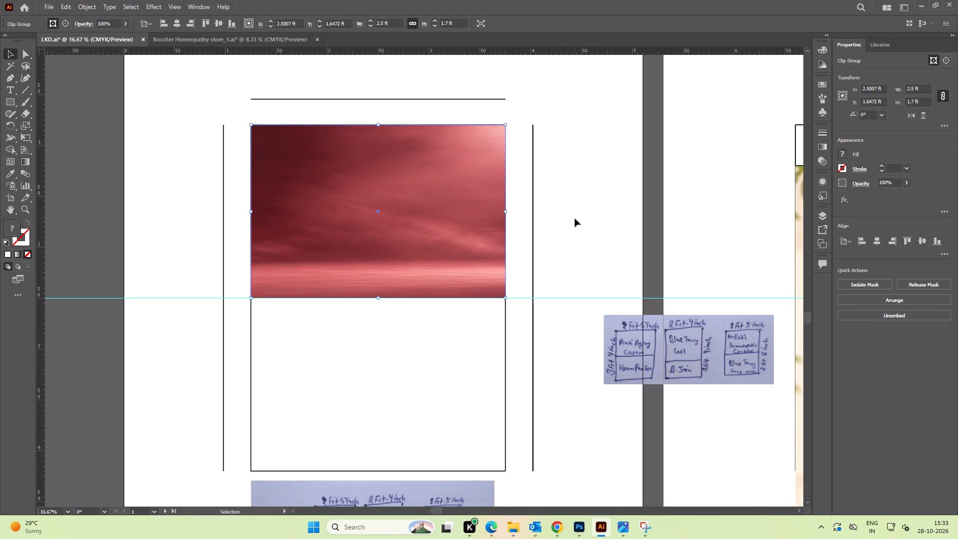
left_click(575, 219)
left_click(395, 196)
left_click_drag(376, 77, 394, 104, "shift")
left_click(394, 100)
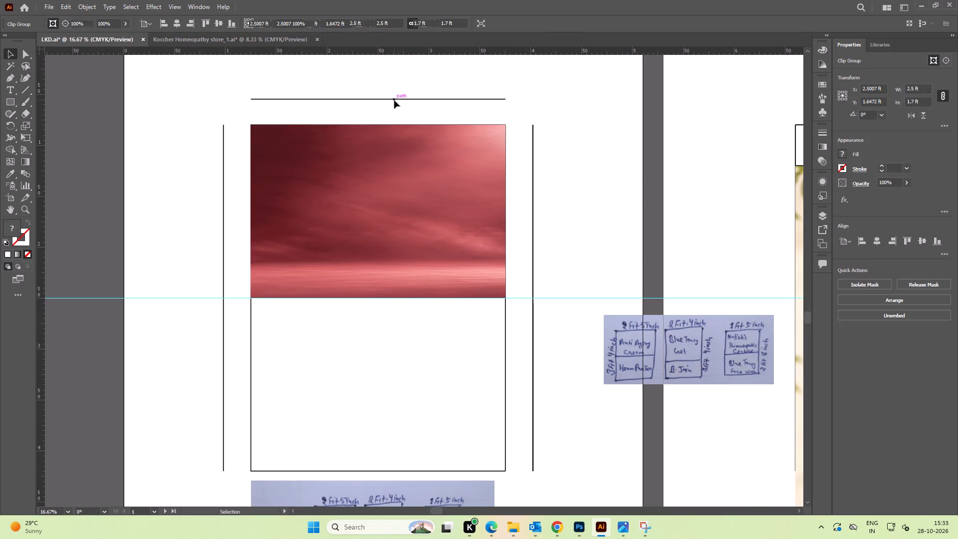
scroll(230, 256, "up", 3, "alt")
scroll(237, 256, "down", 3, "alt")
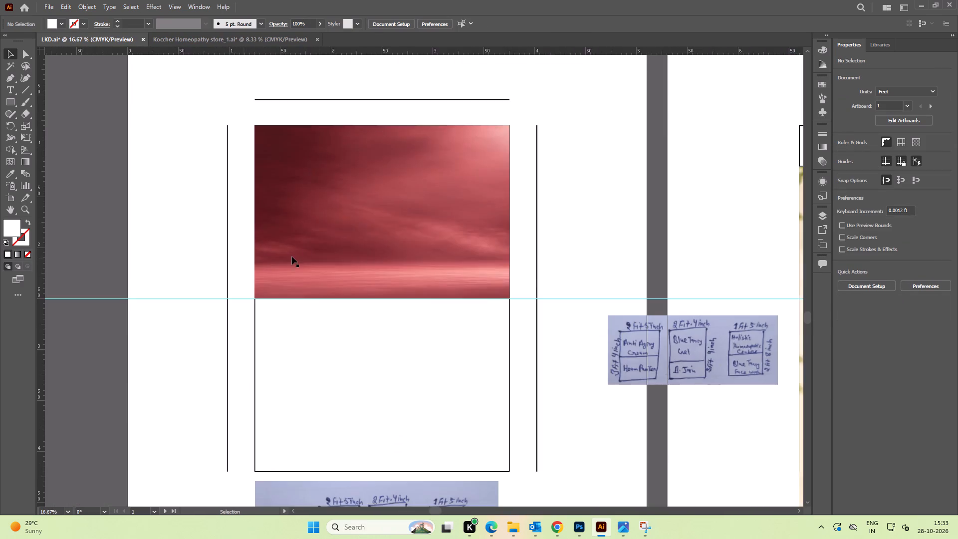
Move the Anti Aging Cream product with its stone podium onto the first artboard's red background and bring it to the front.
key("space")
left_click_drag(349, 237, 327, 322)
scroll(381, 264, "down", 2, "alt")
key("space")
left_click_drag(259, 178, 318, 261)
left_click(327, 230)
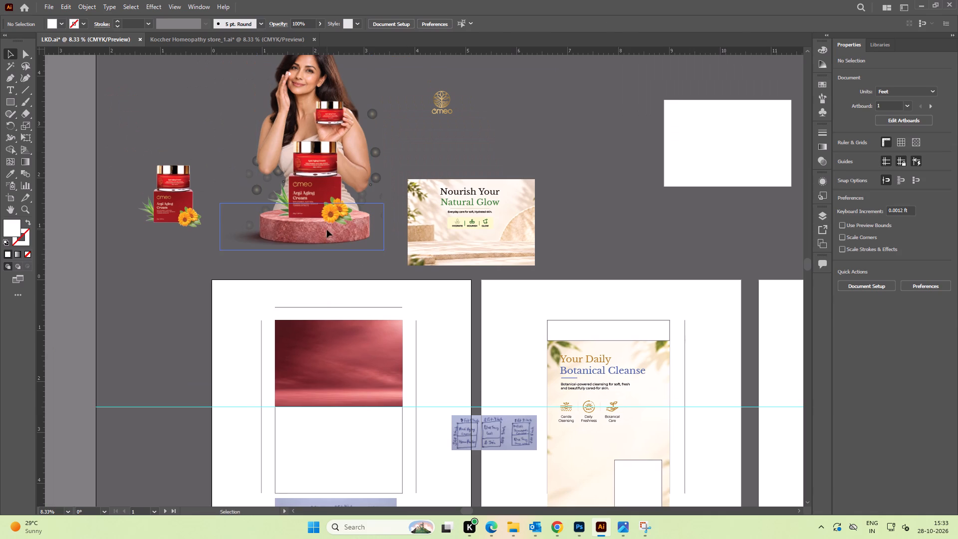
left_click(312, 183, "shift")
scroll(335, 252, "down", 1, "alt")
left_click_drag(207, 239, 247, 363)
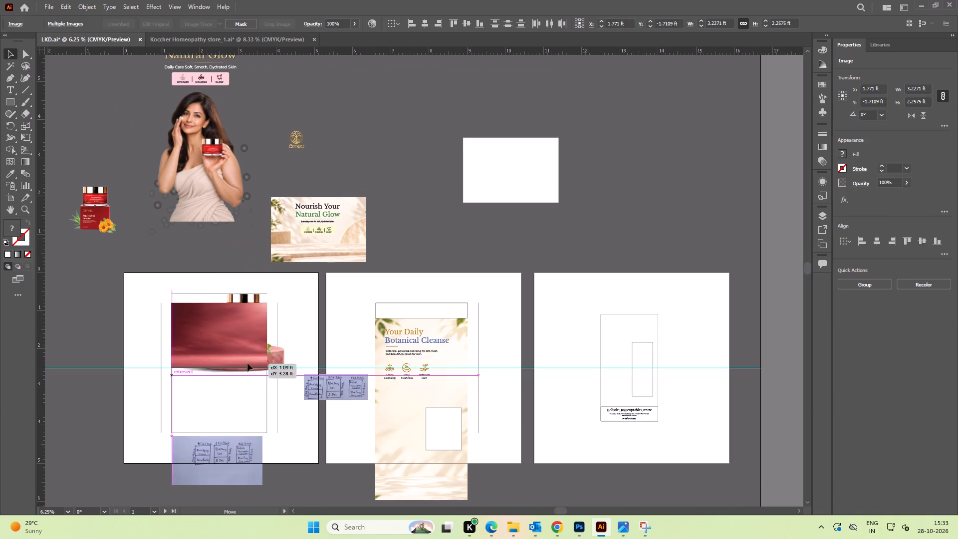
left_click_drag(247, 363, 246, 362)
key("ctrl+shift+bracketright")
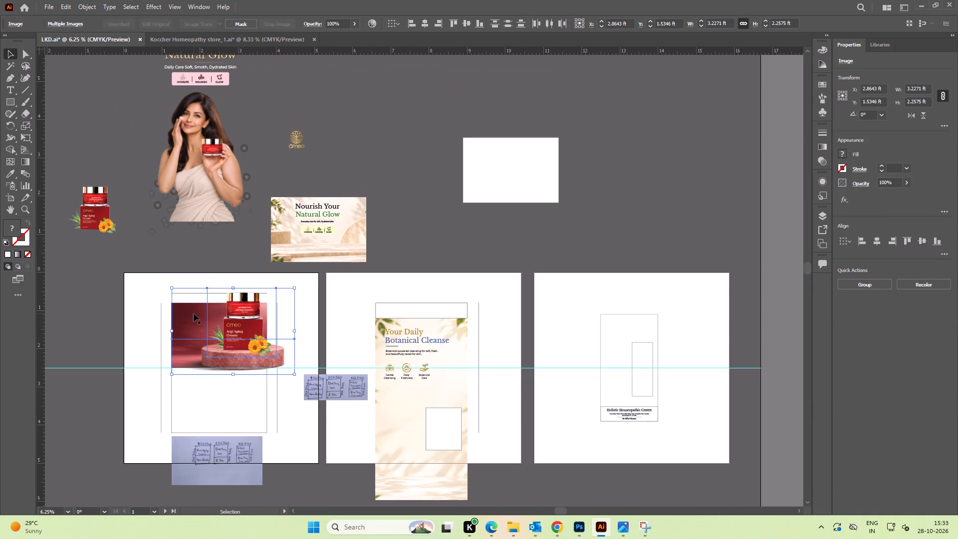
Scale the cream product and podium to about 1.86 ft wide and place them in the lower-right part of the red background.
left_click_drag(171, 287, 221, 324, "shift")
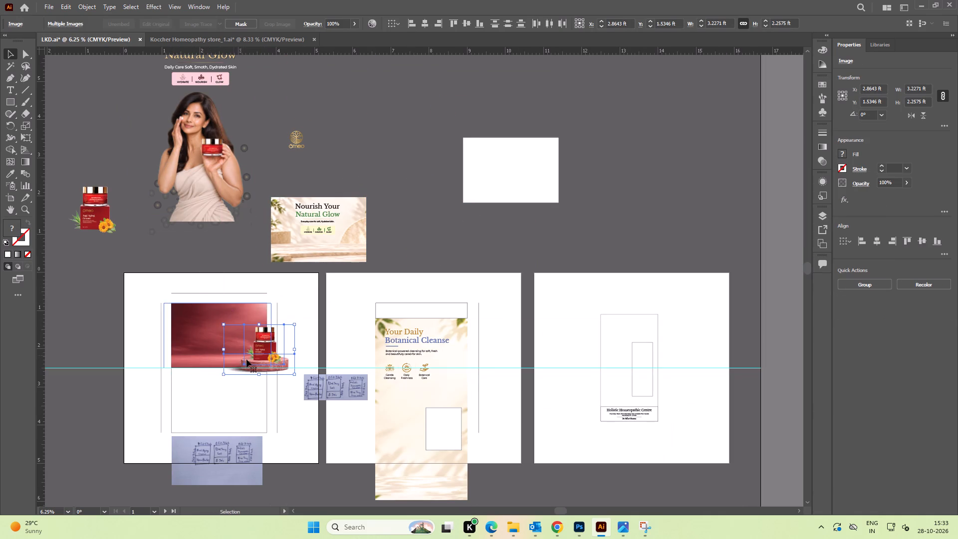
scroll(247, 360, "up", 1, "alt")
key("space")
left_click_drag(203, 358, 380, 324)
scroll(409, 329, "up", 2, "alt")
left_click_drag(495, 333, 427, 308)
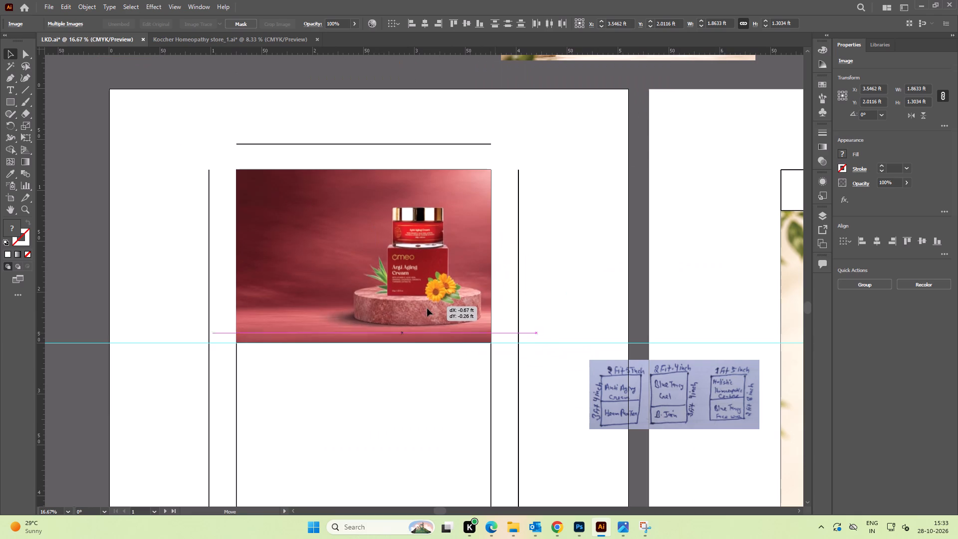
left_click_drag(427, 308, 438, 317)
key("space")
scroll(417, 281, "up", 3, "alt")
scroll(434, 307, "down", 1, "alt")
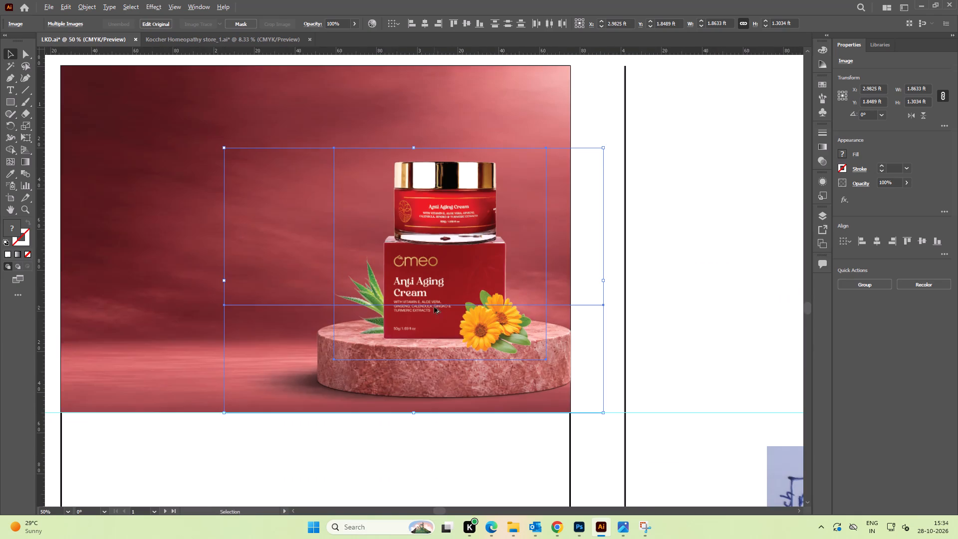
left_click(691, 339)
Scale the podium alone to about 1.6 ft wide and shift it left to fit inside the red background.
key("space")
left_click_drag(695, 353, 672, 264)
left_click(384, 291)
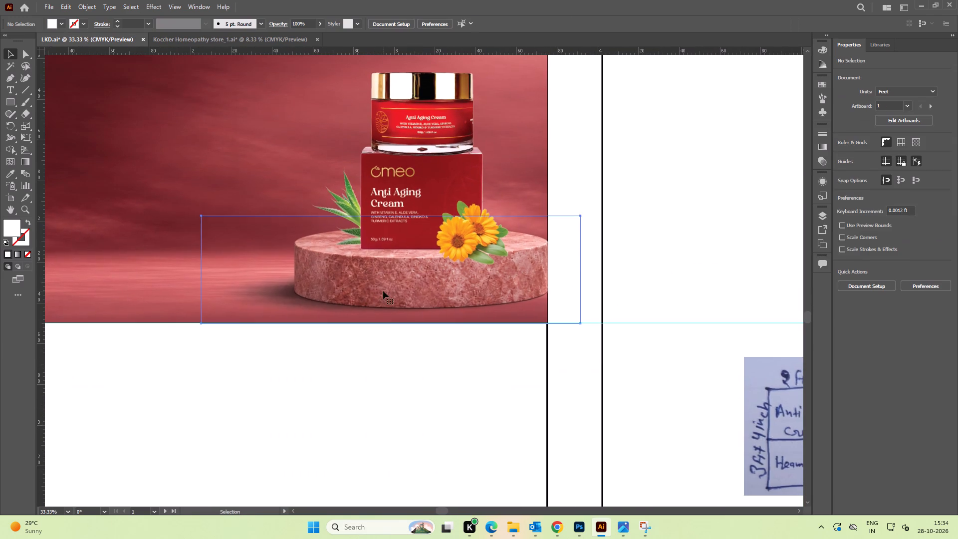
left_click_drag(201, 269, 255, 271, "shift")
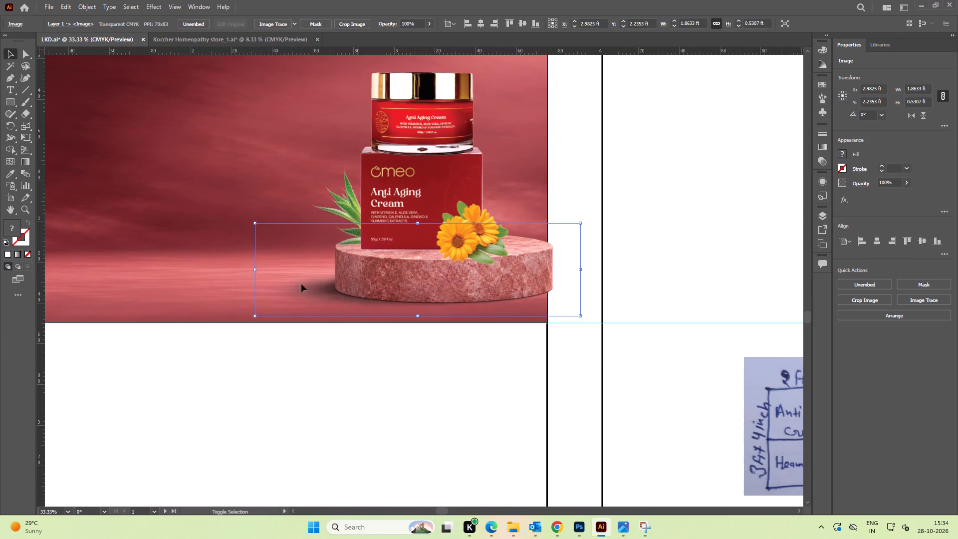
left_click_drag(446, 289, 432, 292)
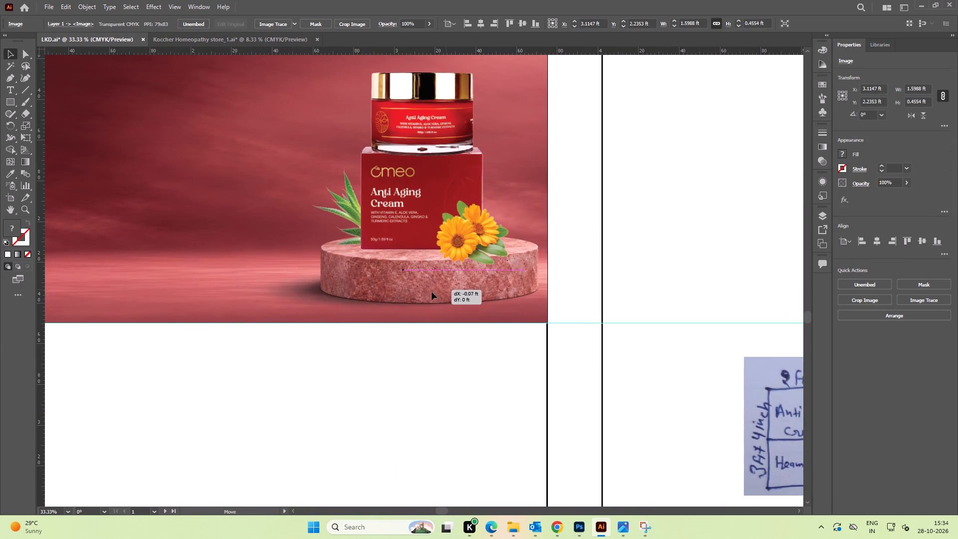
left_click_drag(432, 292, 436, 296)
left_click(677, 252)
Centre the Anti Aging Cream product image on the podium and enlarge it slightly.
scroll(421, 233, "up", 2, "alt")
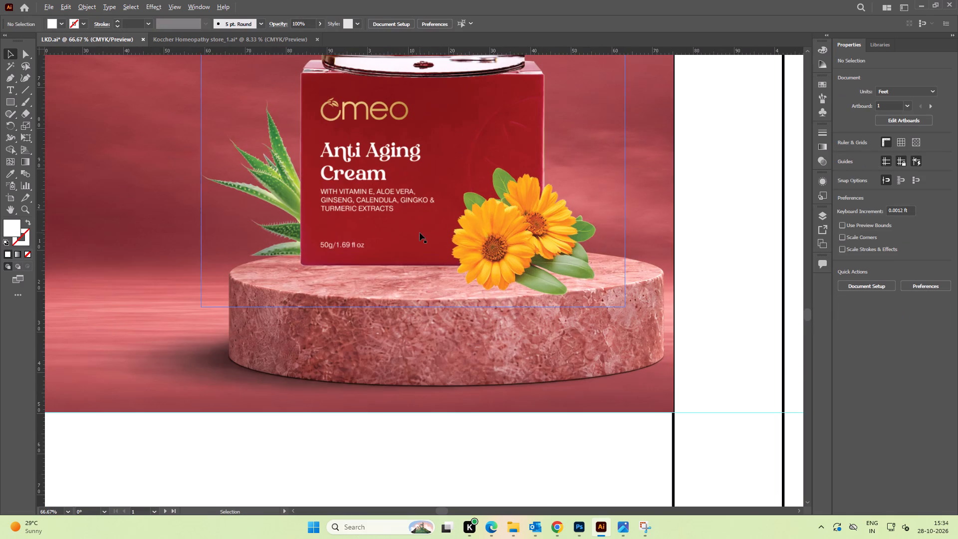
left_click_drag(427, 211, 450, 229)
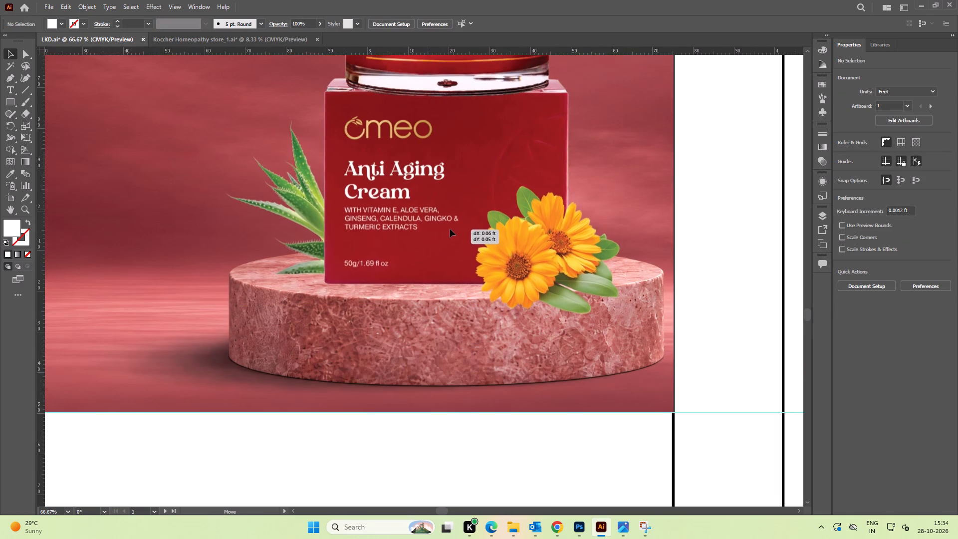
left_click_drag(450, 229, 447, 229)
scroll(447, 229, "down", 3, "alt")
key("space")
left_click_drag(442, 207, 442, 211)
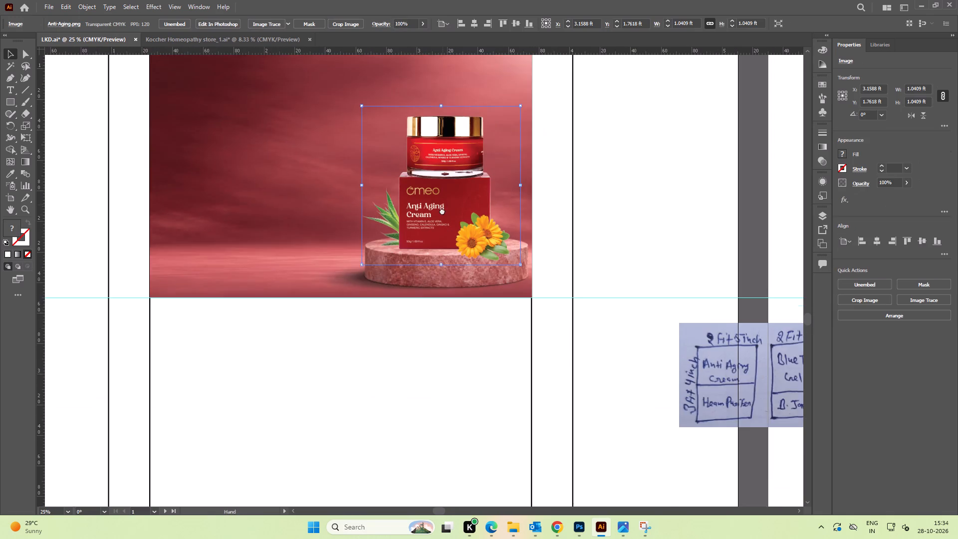
left_click_drag(442, 211, 430, 289)
left_click_drag(509, 188, 530, 162, "shift")
left_click_drag(451, 241, 444, 243)
scroll(442, 243, "down", 1, "alt")
left_click(545, 237)
Move the image of the woman holding the cream to the left, away from the bubble graphic above the artboards.
key("space")
left_click_drag(534, 238, 568, 244)
scroll(464, 235, "down", 2, "alt")
key("space")
key("space")
key("space")
key("space")
key("space")
key("space")
key("space")
key("space")
key("space")
key("space")
key("space")
key("space")
key("space")
key("space")
key("space")
key("space")
key("space")
key("space")
key("space")
key("space")
left_click_drag(289, 204, 305, 206)
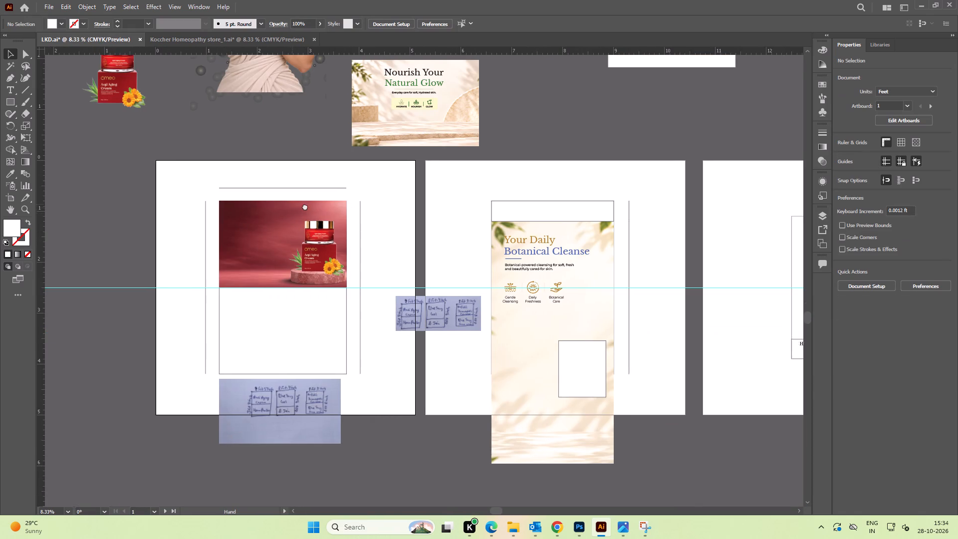
left_click_drag(305, 206, 397, 218)
left_click(349, 153)
left_click_drag(351, 151, 357, 200)
left_click_drag(313, 130, 342, 277)
key("ctrl+z")
left_click_drag(361, 135, 209, 167)
Move the bubble graphic onto the first artboard's red background and bring it to the front.
left_click_drag(384, 119, 388, 240)
left_click(381, 142)
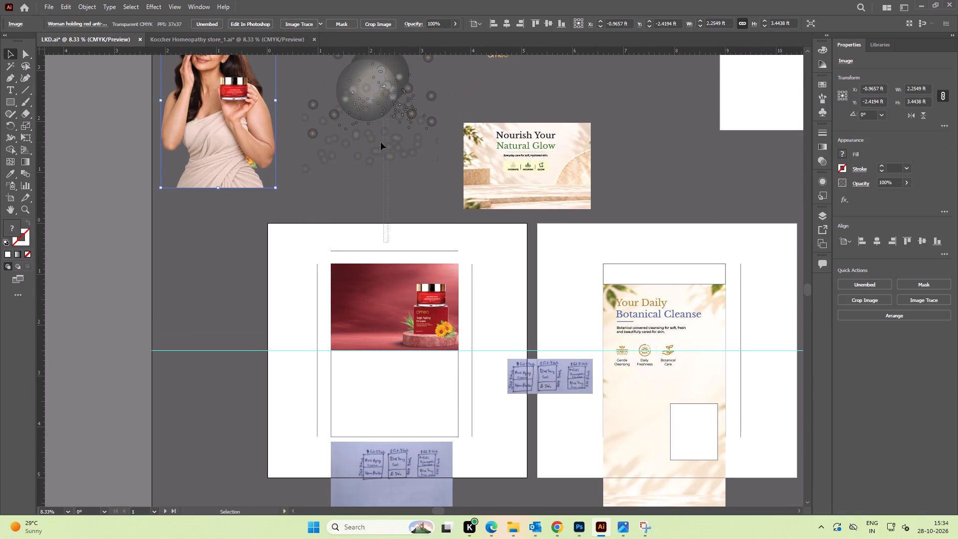
left_click(365, 87)
left_click_drag(366, 95, 390, 299)
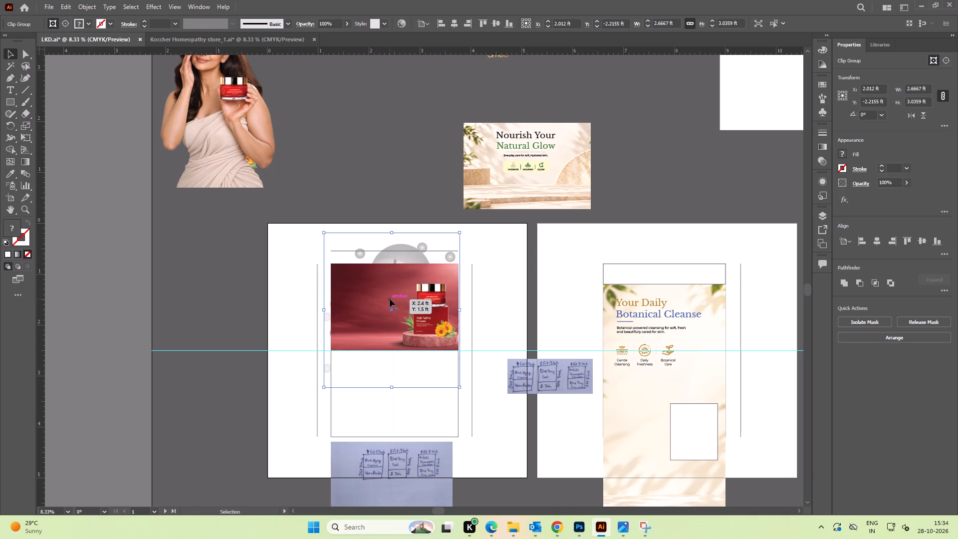
key("ctrl+shift+bracketright")
Scale the bubble graphic to about 1.83 ft wide and shift it over the left edge of the red background.
scroll(380, 298, "up", 2, "alt")
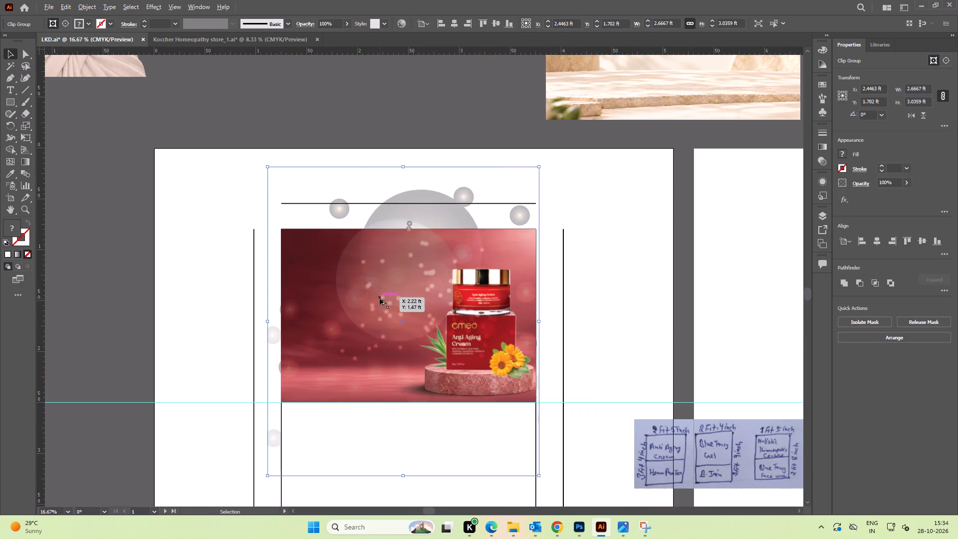
left_click_drag(402, 166, 384, 265, "shift")
left_click_drag(403, 329, 418, 318)
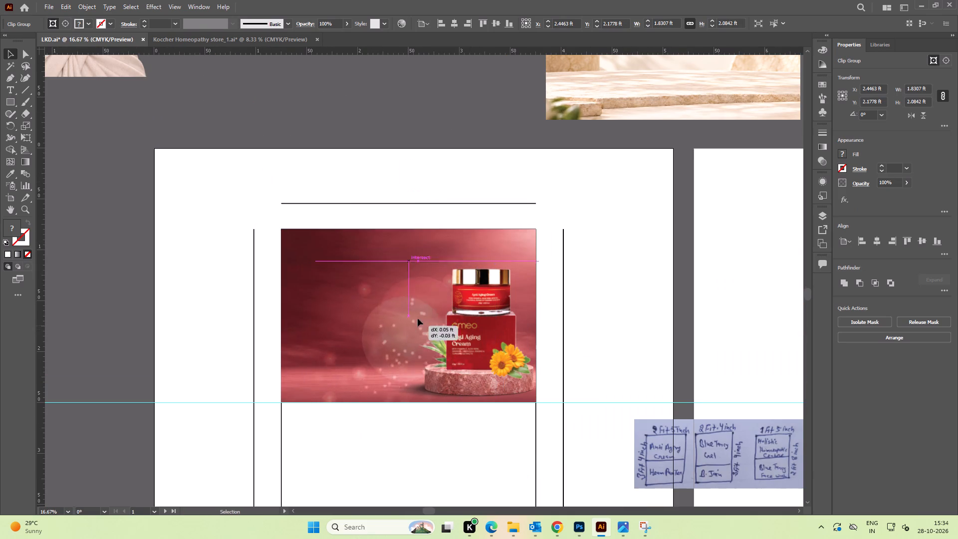
left_click_drag(418, 318, 370, 302)
left_click_drag(370, 329, 306, 328)
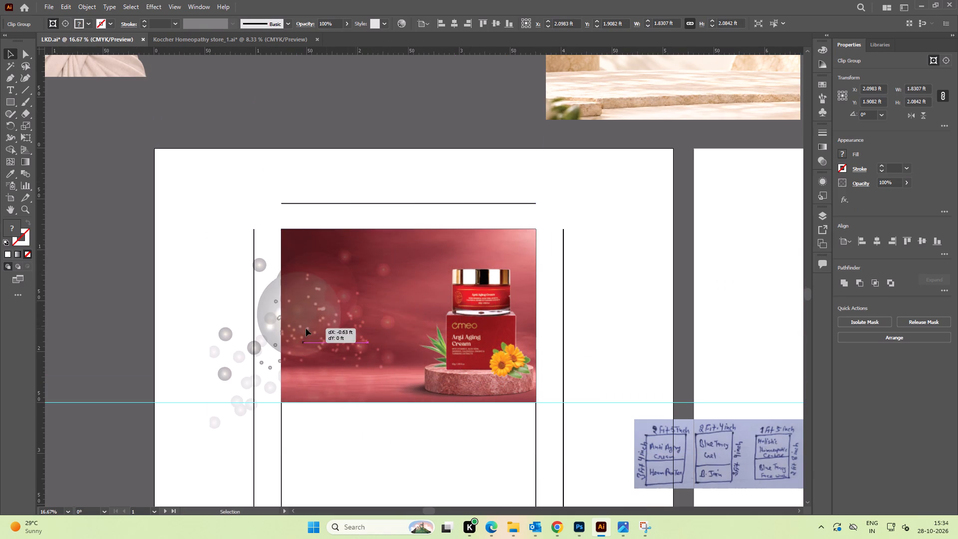
left_click_drag(306, 328, 306, 328)
Bring the Anti Aging Cream product and its podium in front of the bubble graphic.
left_click(489, 384)
left_click(483, 323, "shift")
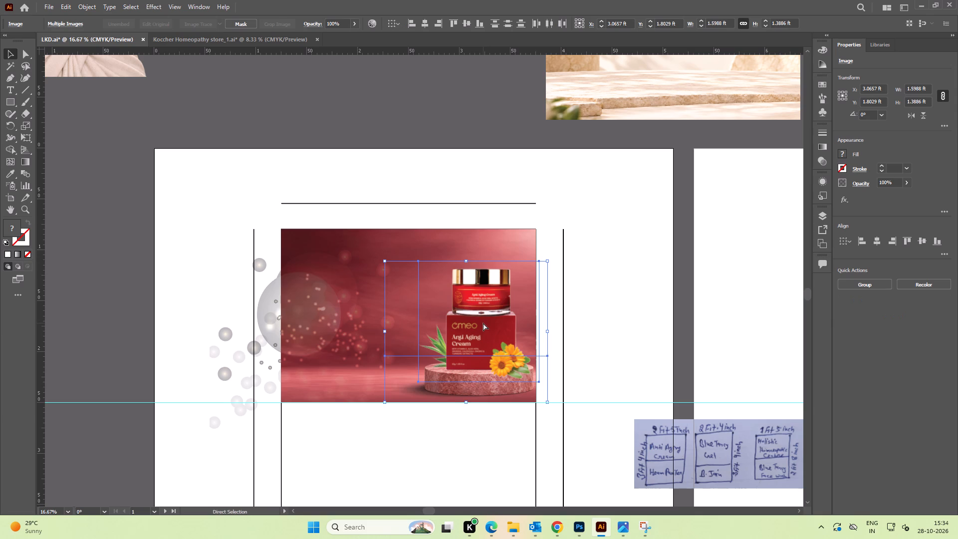
key("ctrl+shift+bracketright")
left_click(614, 309)
Scale the bubble graphic to about 1.55 ft wide and position it on the red background, left of the cream product.
left_click_drag(296, 318, 412, 312)
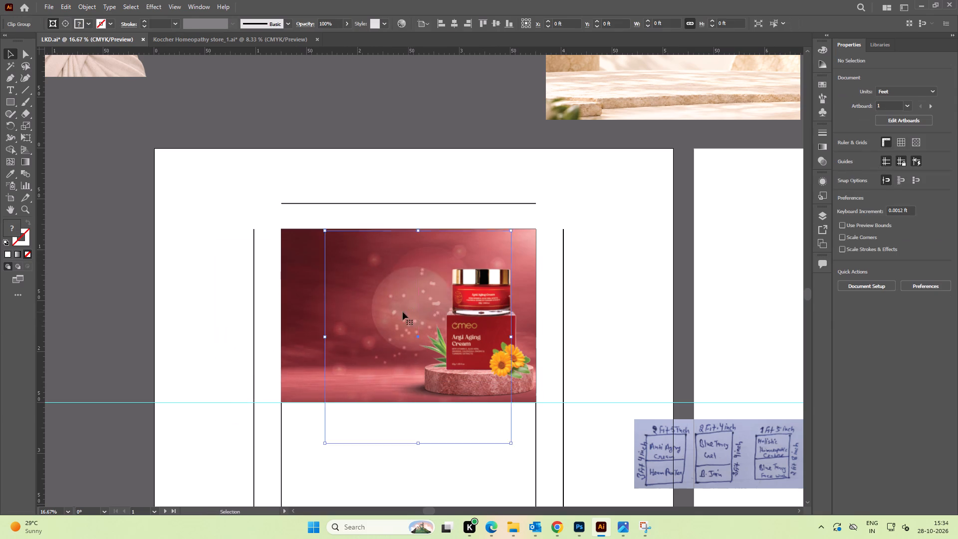
scroll(400, 312, "up", 2, "alt")
left_click_drag(438, 149, 436, 215, "shift")
left_click_drag(437, 230, 436, 265, "shift")
key("ctrl+z")
key("space")
left_click_drag(384, 367, 443, 263)
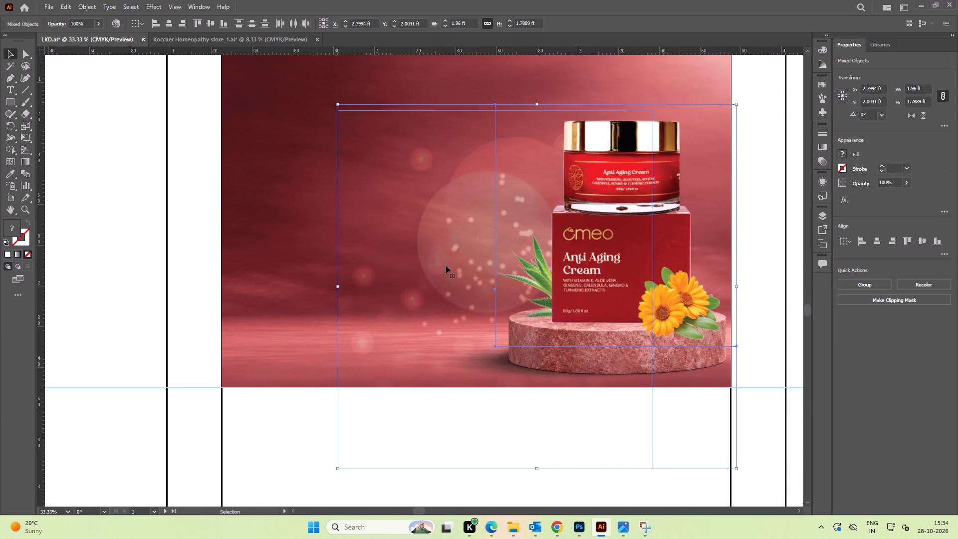
left_click(97, 264)
left_click_drag(443, 252, 369, 225)
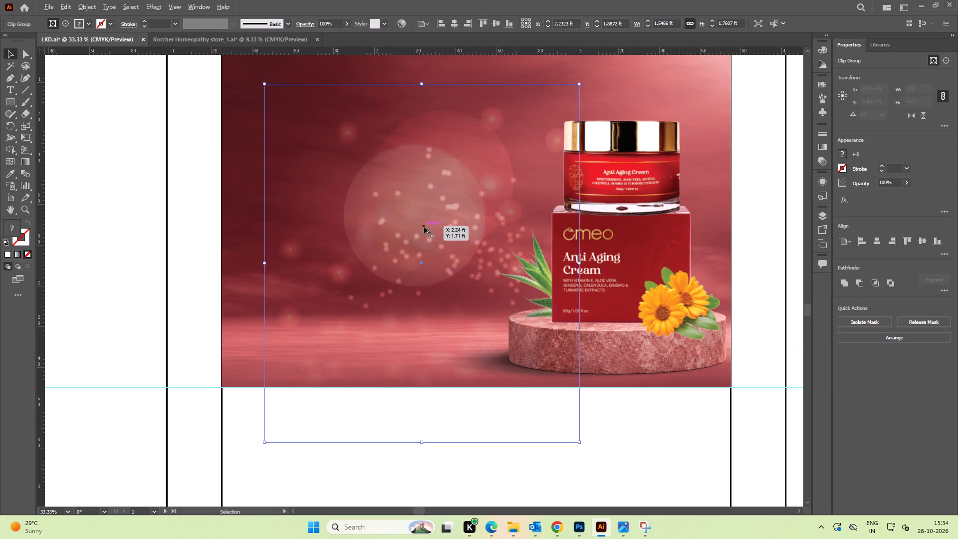
Isolate the nested bubble groups, shifting them left, and pull one large circle left of the other large ones.
scroll(424, 227, "down", 3, "alt")
scroll(381, 226, "up", 2, "alt")
double_click(345, 199)
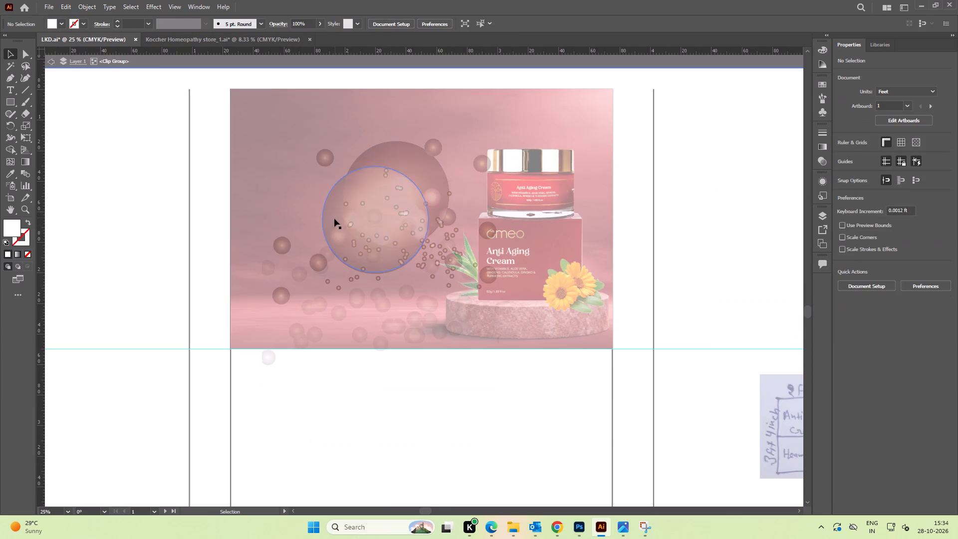
left_click_drag(334, 219, 327, 219)
left_click(330, 219)
double_click(324, 214)
left_click_drag(326, 215, 313, 215)
left_click(311, 213)
double_click(312, 212)
left_click_drag(312, 212, 295, 211)
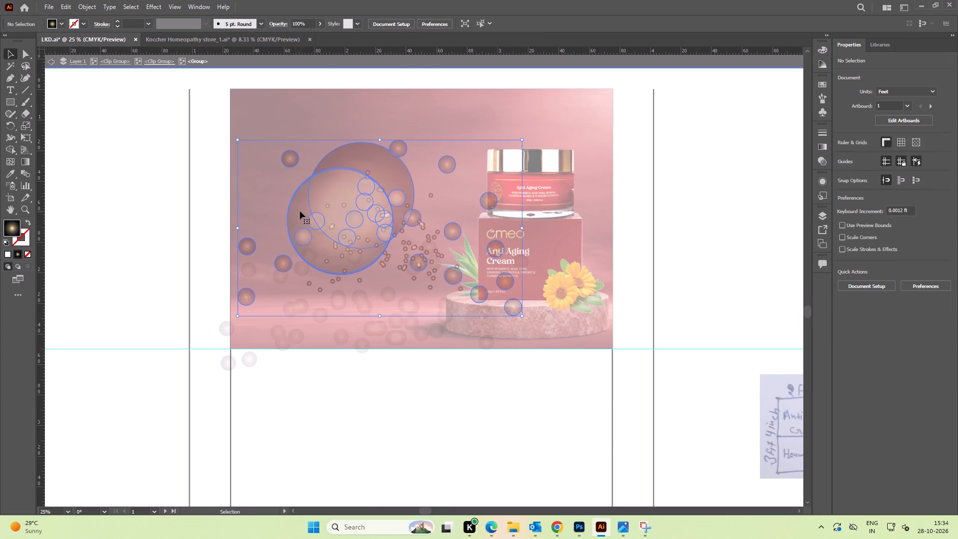
double_click(305, 211)
left_click_drag(304, 211, 286, 213)
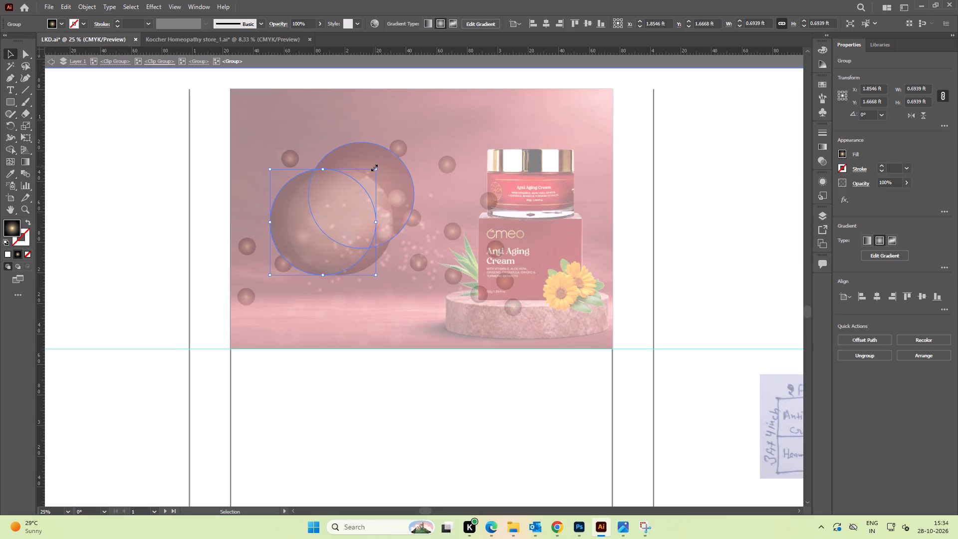
Shrink the large bubble circles to small ones, sizing the leftmost to about 0.14 ft.
left_click(371, 185)
left_click(394, 176, "shift")
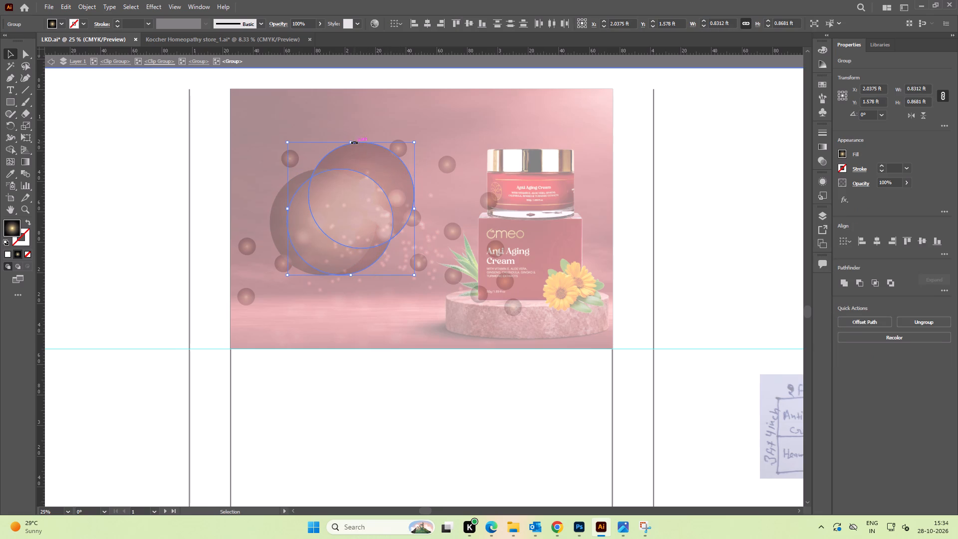
left_click_drag(352, 141, 351, 233, "shift")
left_click(304, 200)
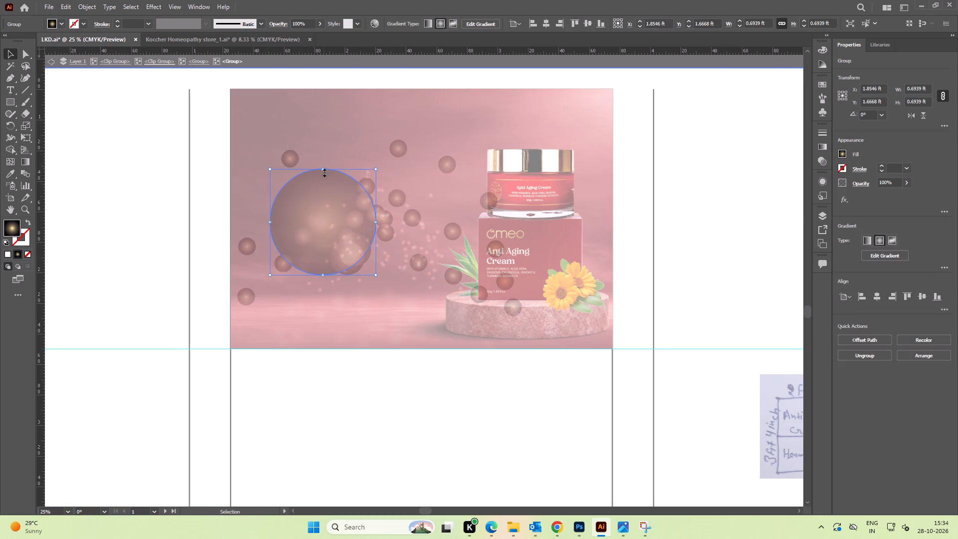
left_click_drag(323, 168, 320, 252)
Spread the three shrunken circles around the left side of the bubble cluster and leave isolation mode.
left_click_drag(321, 264, 283, 216)
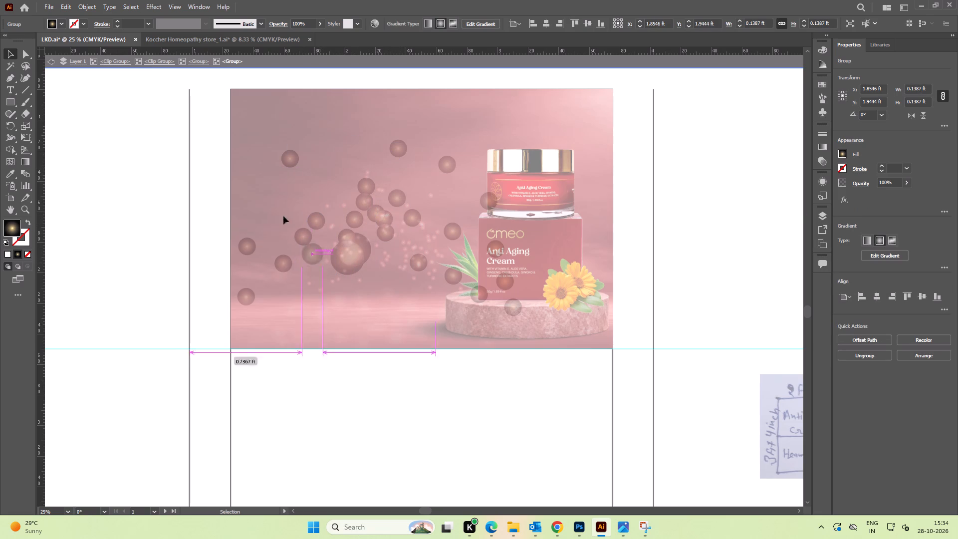
left_click_drag(283, 216, 261, 182)
left_click_drag(356, 249, 337, 161)
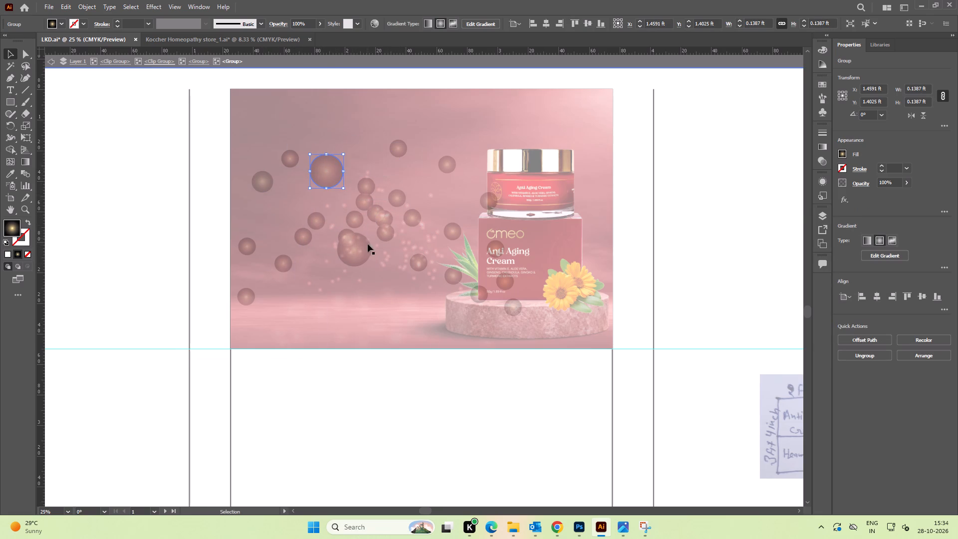
left_click_drag(359, 248, 295, 303)
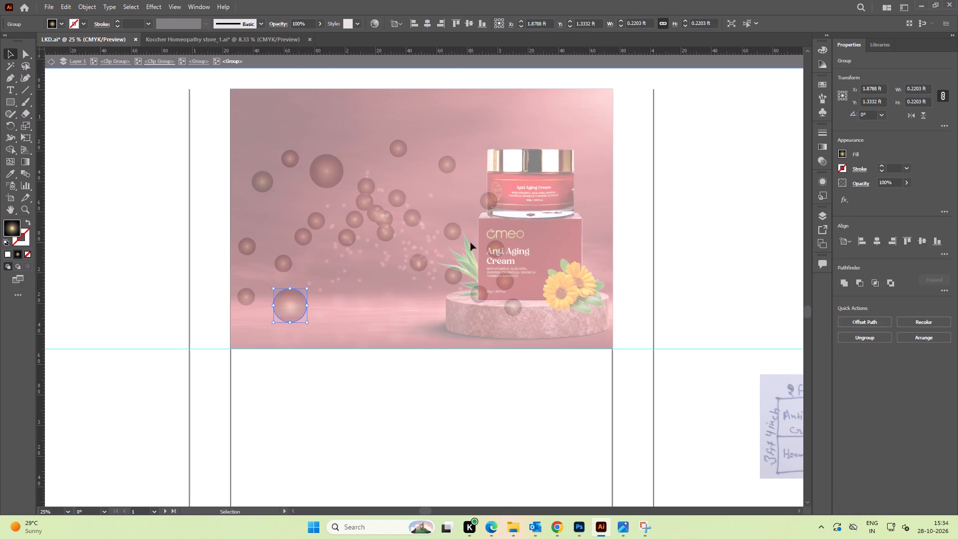
left_click(450, 234)
double_click(121, 187)
Move the bubble graphic off the red background to the empty area left of the first artboard.
scroll(158, 220, "down", 2, "alt")
key("space")
left_click_drag(137, 223, 359, 237)
left_click_drag(479, 233, 221, 207)
key("space")
left_click_drag(172, 222, 348, 262)
left_click_drag(384, 268, 329, 223)
left_click_drag(384, 252, 382, 225)
Release the clipping mask on the bubble graphic.
right_click(382, 224)
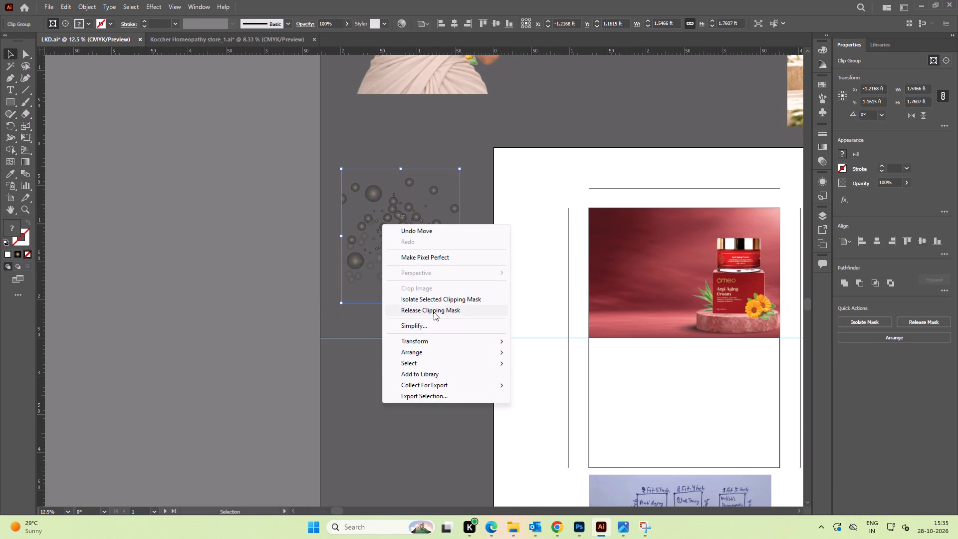
left_click(434, 307)
left_click(405, 379)
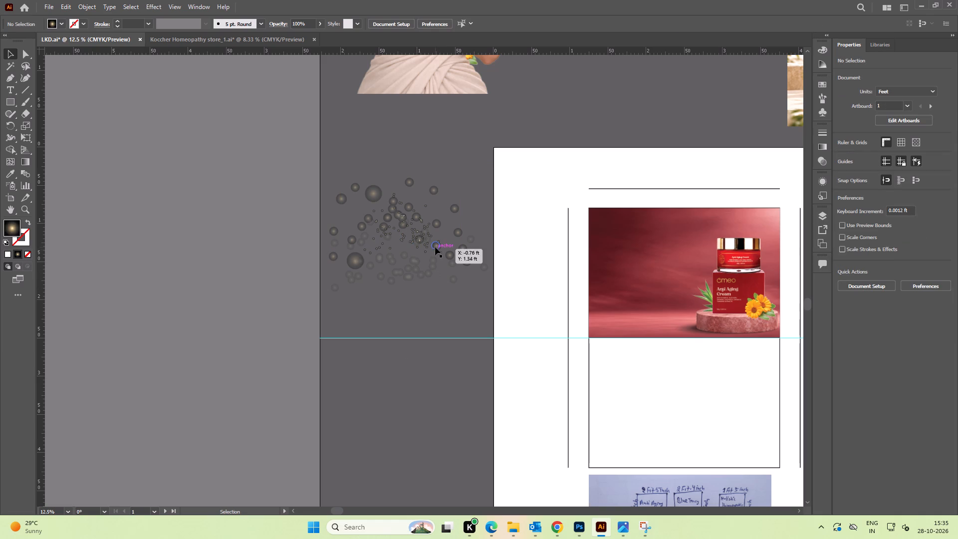
Move the bubble graphic onto the red background's left edge and delete whatever remains in its former spot beside the artboard.
left_click_drag(435, 246, 638, 282)
left_click_drag(349, 151, 371, 254)
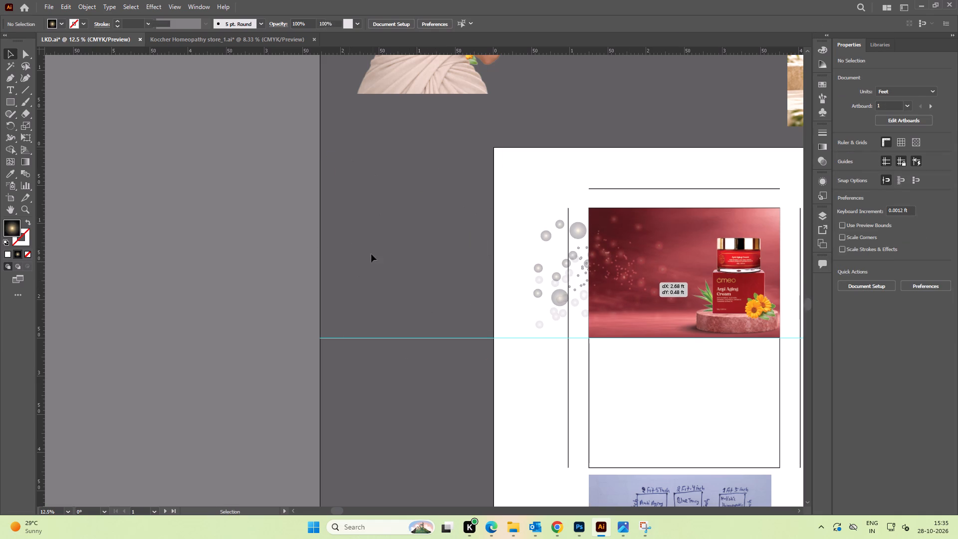
left_click_drag(371, 254, 374, 270)
key("Delete")
Move the bubble graphic across the red background so its cluster sits around the Anti Aging Cream product.
key("space")
left_click_drag(408, 274, 170, 261)
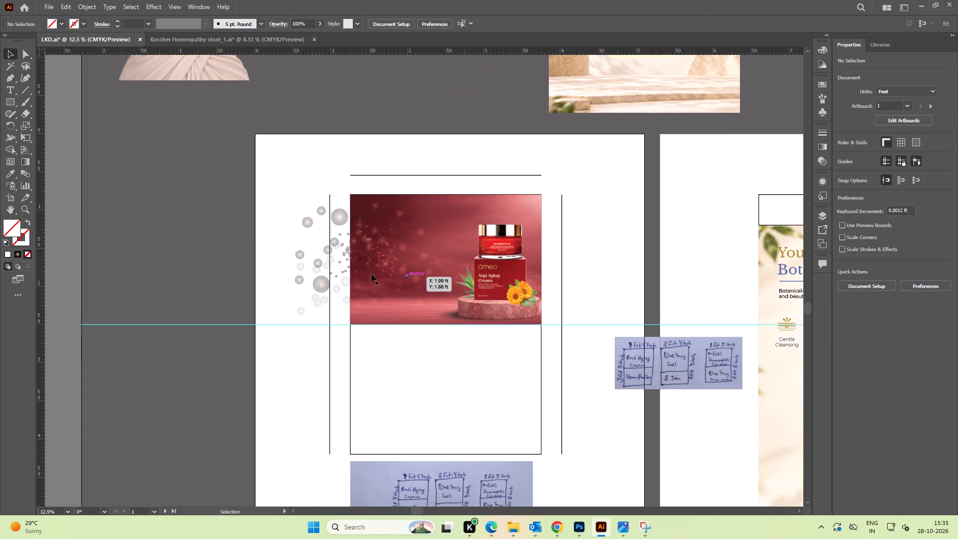
scroll(390, 274, "up", 2, "alt")
left_click_drag(353, 239, 512, 256)
key("ctrl+z")
left_click(100, 218)
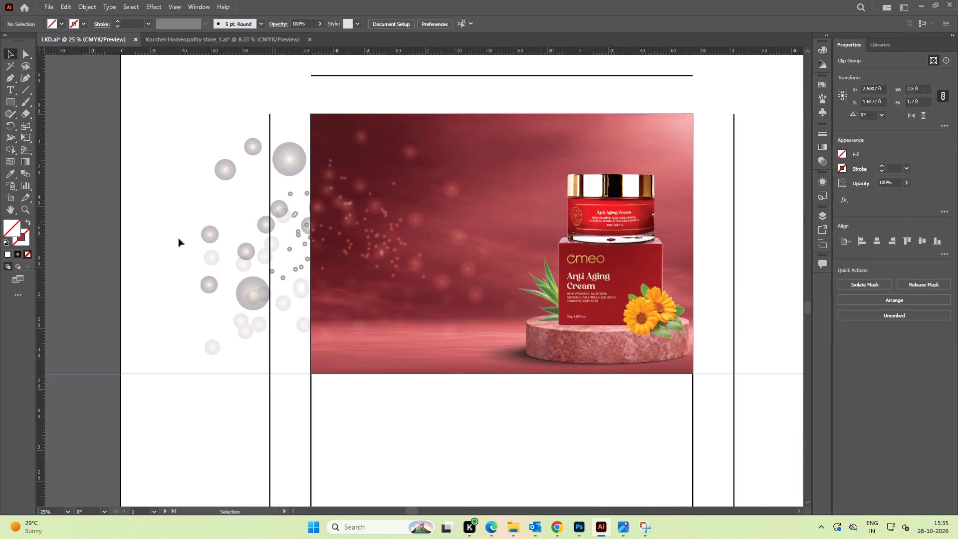
left_click_drag(250, 292, 428, 291)
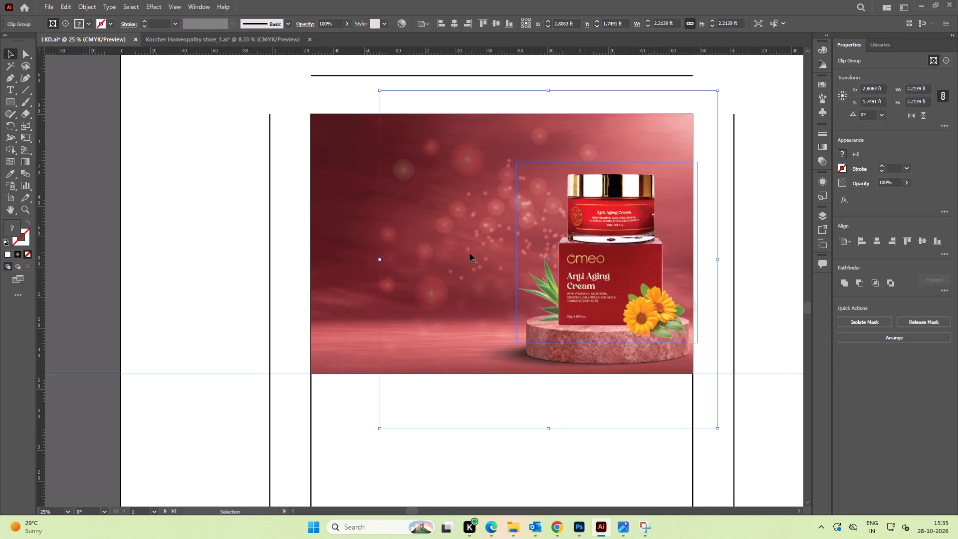
left_click_drag(469, 253, 429, 256)
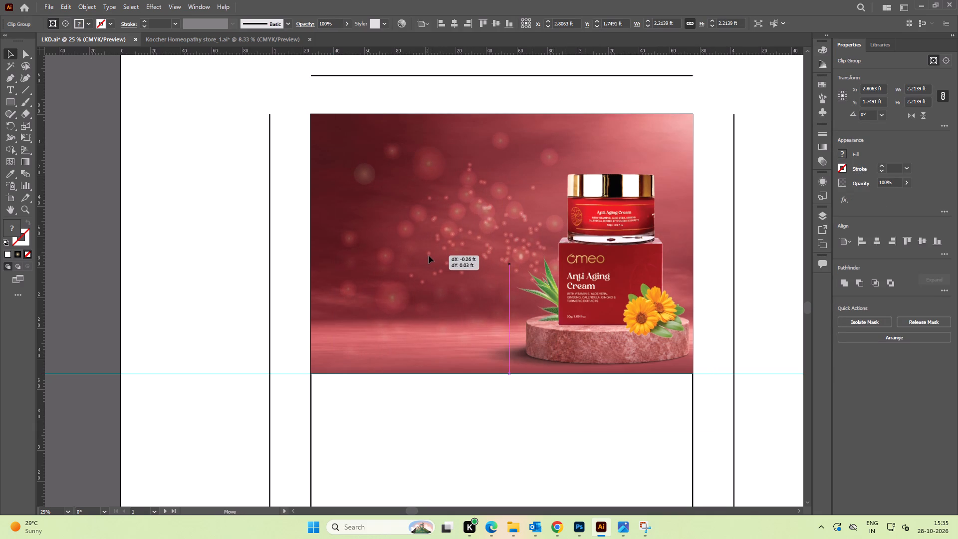
left_click_drag(429, 256, 483, 262)
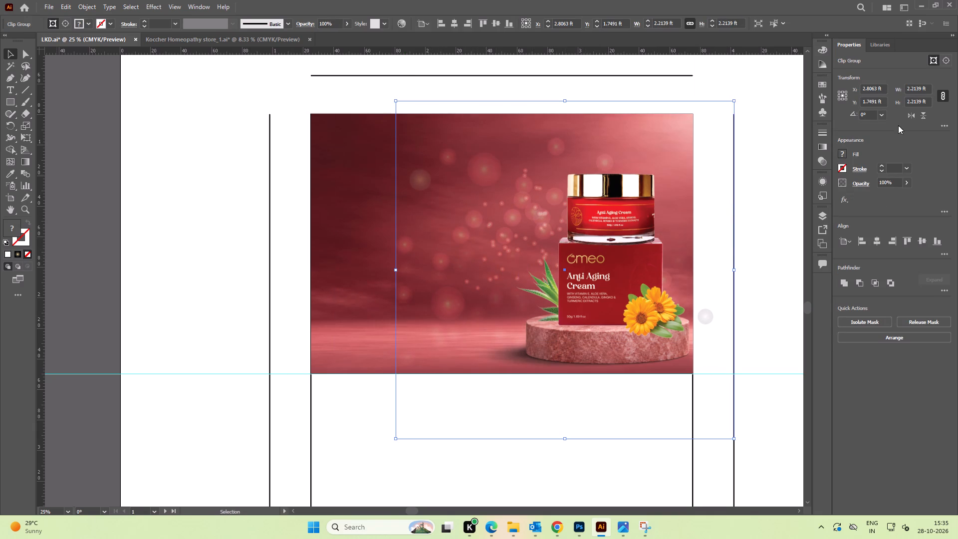
Flip the bubble graphic horizontally and shift it left so no circles extend past the red background's right edge.
left_click(910, 116)
left_click_drag(477, 274, 428, 277)
key("ctrl+z")
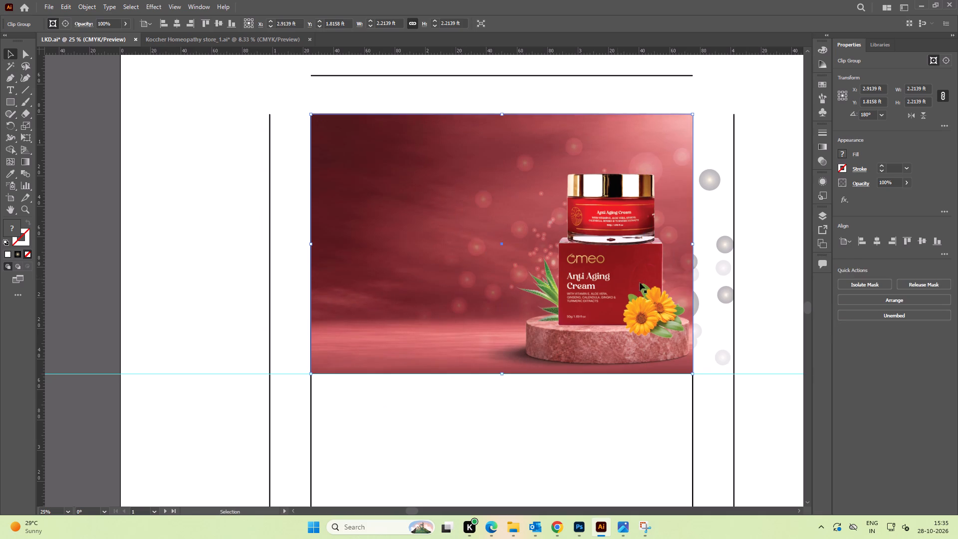
left_click(213, 258)
left_click_drag(723, 244, 668, 244)
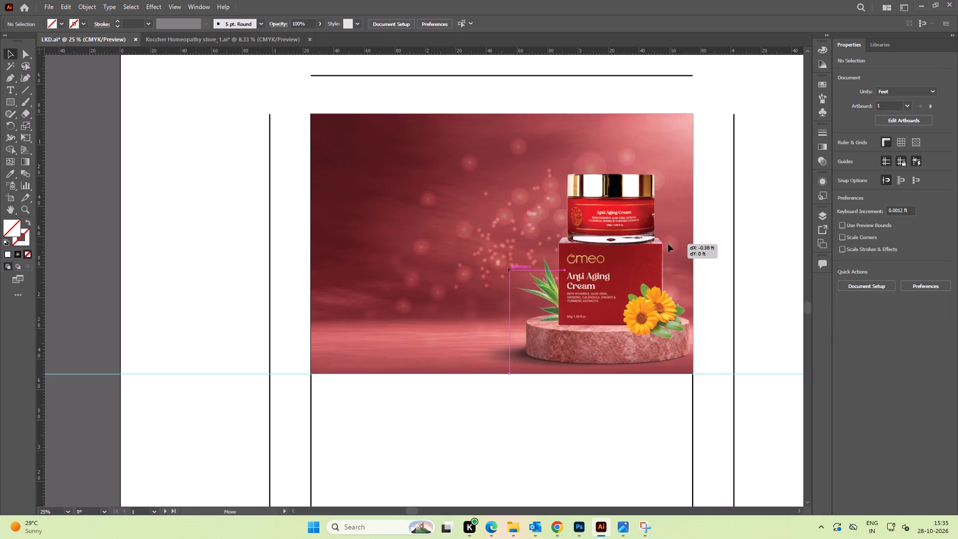
left_click_drag(668, 244, 681, 247)
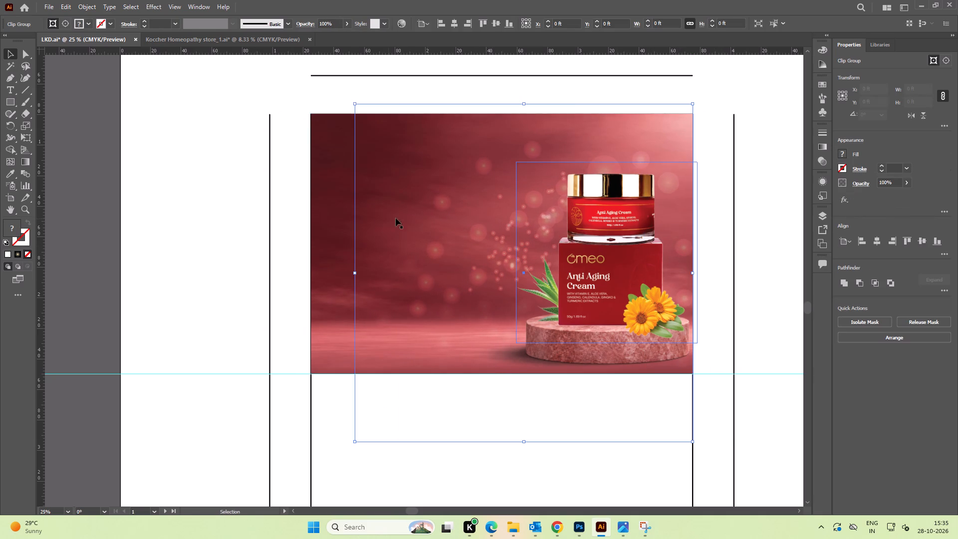
Scale the bubble graphic down to about 1.82 ft and raise it behind the product.
left_click_drag(355, 104, 378, 122, "shift")
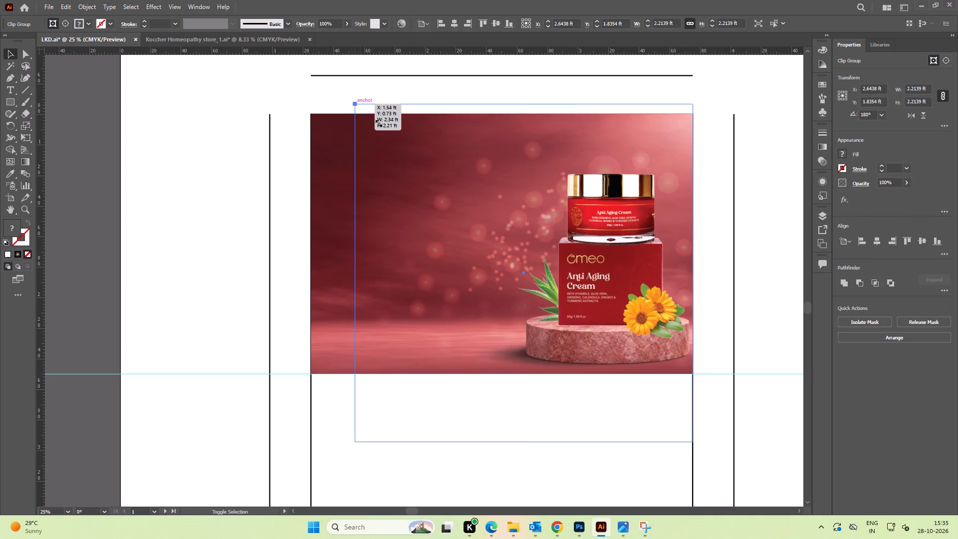
left_click_drag(378, 122, 415, 155, "shift")
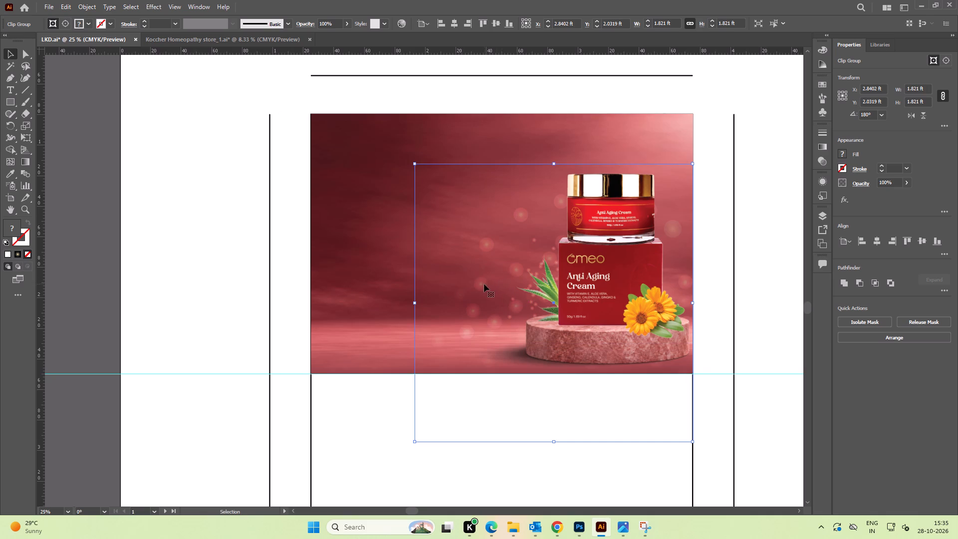
left_click_drag(484, 284, 483, 243)
left_click(241, 216)
Group the Nourish Your Natural Glow heading above the artboards with its divider, tagline and pink icon strip.
scroll(241, 215, "down", 2, "alt")
key("space")
left_click_drag(228, 194, 276, 326)
scroll(341, 229, "down", 2, "alt")
key("space")
key("space")
key("space")
key("space")
key("space")
key("space")
key("space")
key("space")
key("space")
key("space")
key("space")
key("space")
key("space")
key("space")
key("space")
key("space")
key("space")
key("space")
key("space")
left_click_drag(360, 213, 378, 274)
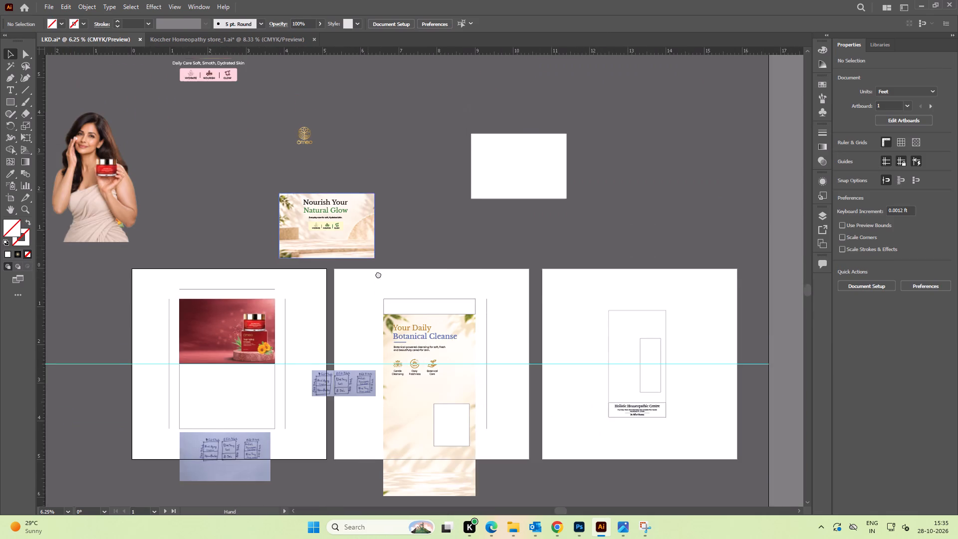
left_click_drag(378, 274, 380, 277)
left_click_drag(210, 208, 406, 297)
left_click_drag(342, 140, 478, 228)
key("space")
left_click_drag(441, 267, 436, 182)
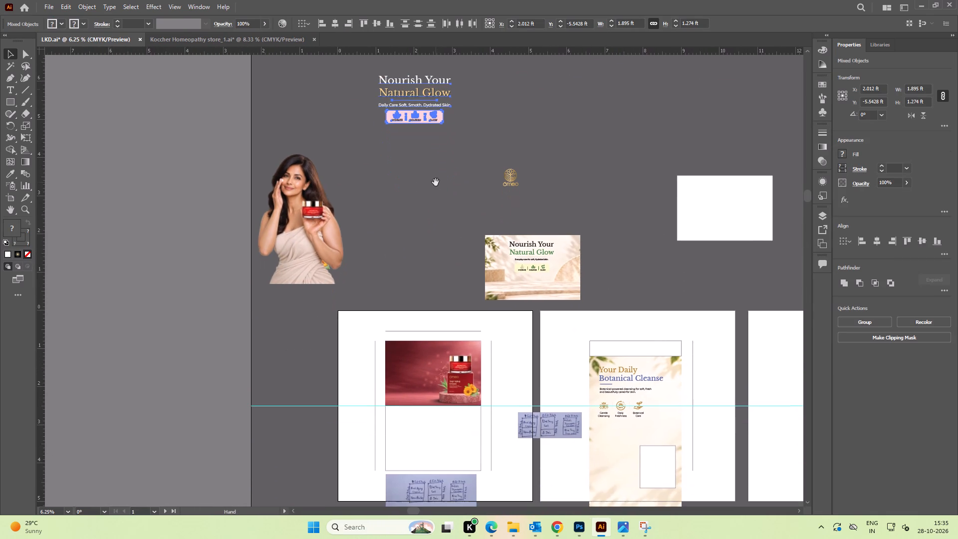
key("ctrl+g")
Move the grouped heading block onto the red panel of the first artboard and bring it to the front.
left_click_drag(405, 118, 402, 359)
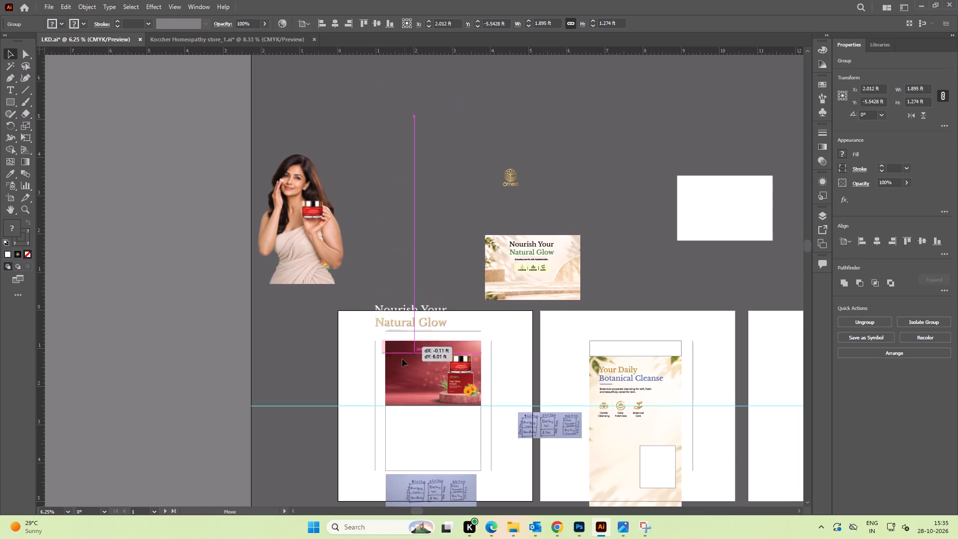
left_click_drag(402, 359, 402, 368)
key("space")
left_click_drag(403, 352, 340, 252)
key("ctrl+shift+bracketright")
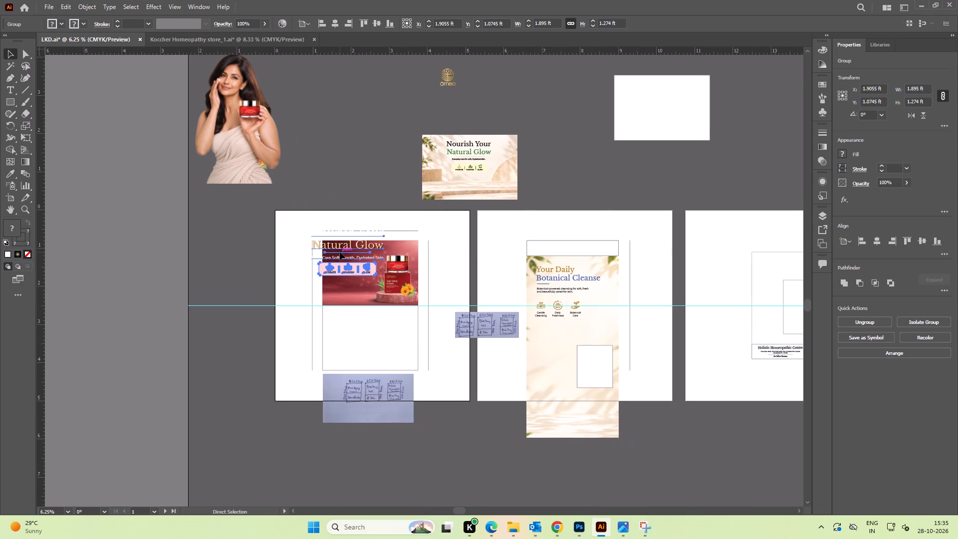
Shrink the heading group to about 1.28 ft wide and place it inside the red panel's left half.
scroll(327, 254, "up", 2, "alt")
key("space")
left_click_drag(182, 227, 263, 194)
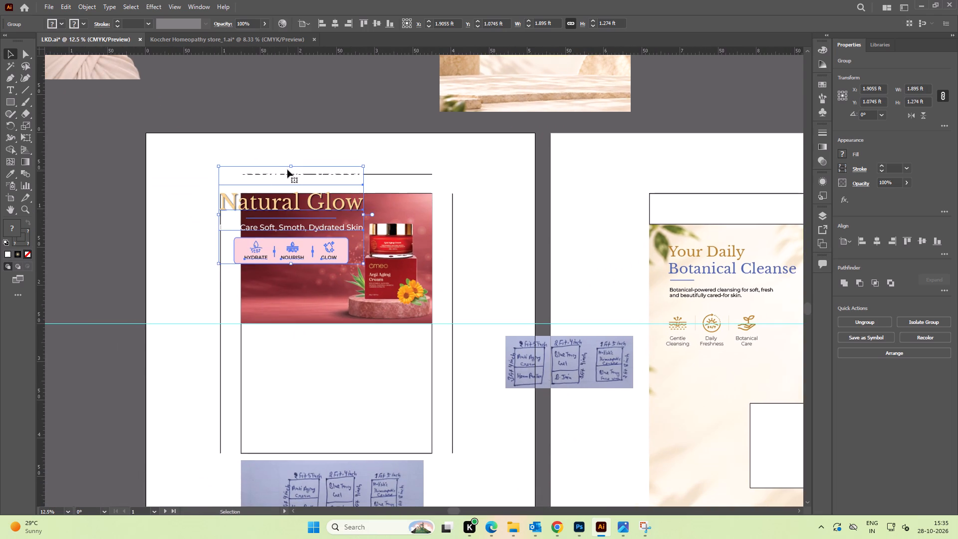
left_click_drag(292, 167, 292, 199, "shift")
scroll(267, 241, "up", 3, "alt")
key("space")
left_click_drag(258, 253, 288, 242)
left_click_drag(338, 267, 354, 295)
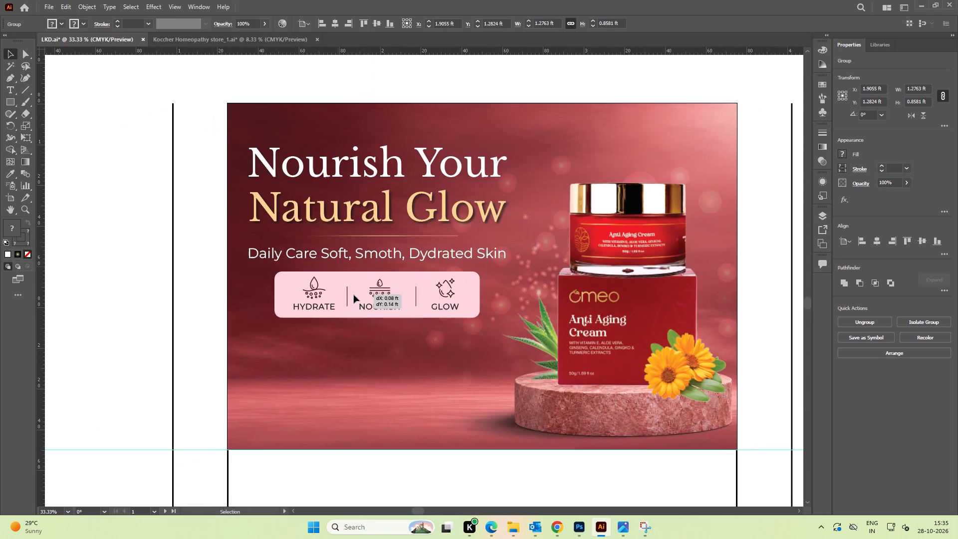
left_click_drag(354, 295, 363, 302)
Reduce the heading group further to about 1.19 ft wide and raise it slightly beside the product.
left_click_drag(388, 151, 389, 163, "shift")
key("space")
left_click_drag(383, 211, 382, 184)
left_click_drag(394, 202, 395, 193)
scroll(393, 192, "down", 1, "alt")
key("space")
left_click_drag(418, 236, 349, 175)
scroll(353, 190, "down", 1, "alt")
key("space")
left_click_drag(298, 183, 372, 210)
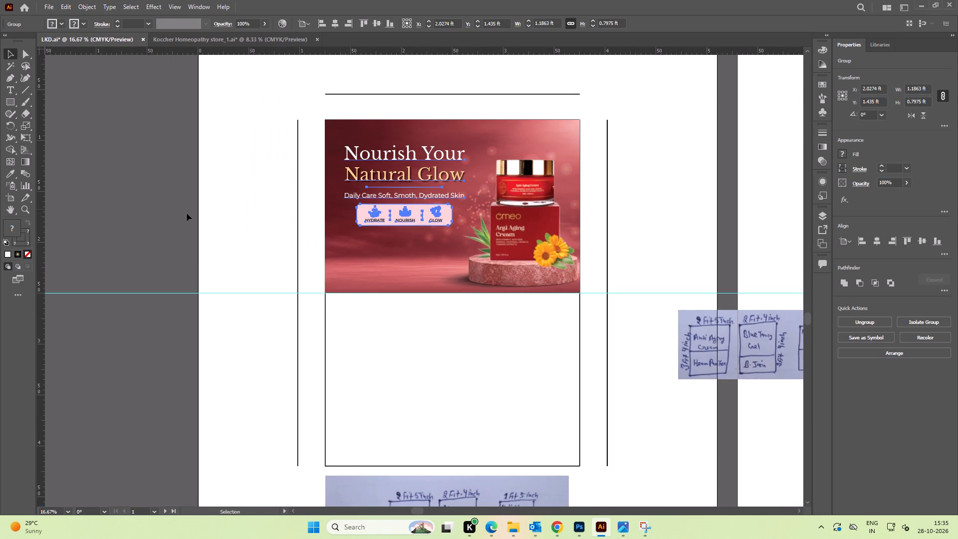
left_click(140, 207)
Nudge the Anti Aging Cream product image slightly left on the podium.
key("space")
left_click_drag(160, 222, 111, 215)
scroll(295, 215, "up", 2, "alt")
key("space")
left_click_drag(380, 194, 316, 261)
scroll(341, 237, "down", 1, "alt")
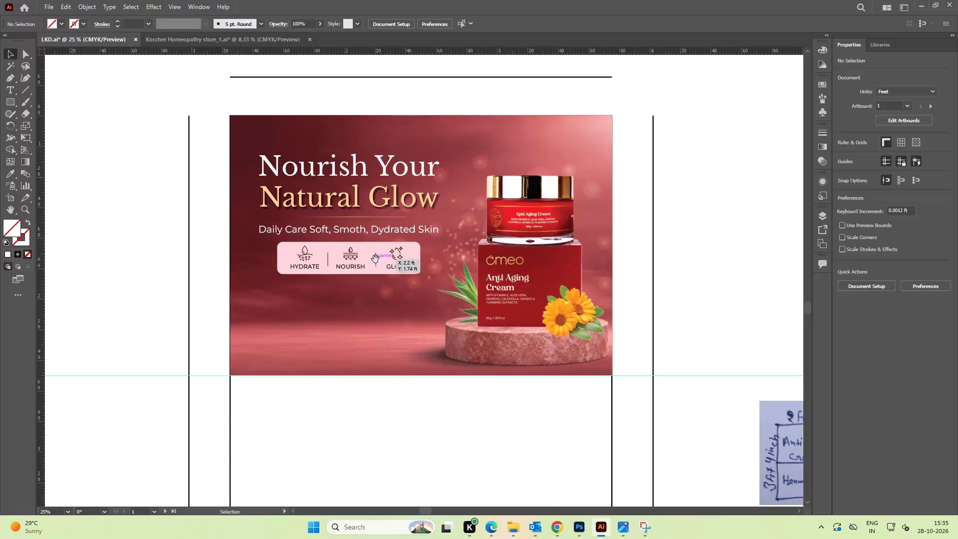
key("space")
left_click_drag(374, 258, 314, 241)
scroll(318, 238, "down", 1, "alt")
scroll(409, 274, "up", 2, "alt")
left_click_drag(453, 264, 451, 264)
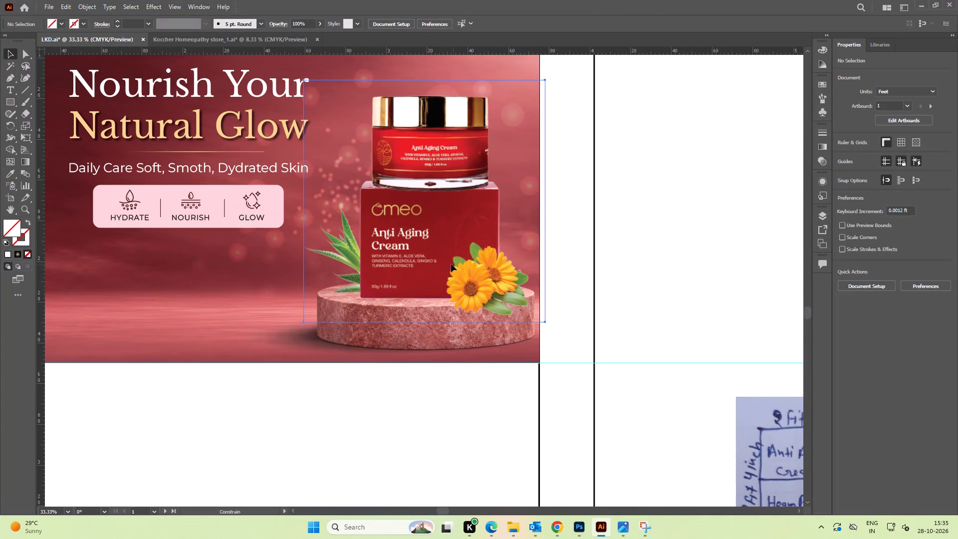
left_click_drag(451, 264, 449, 264)
Enlarge the stone podium image slightly from its lower-left corner.
scroll(449, 264, "down", 2, "alt")
key("space")
left_click_drag(426, 272, 437, 269)
left_click(439, 298)
scroll(364, 297, "up", 2, "alt")
left_click_drag(336, 320, 317, 328, "shift")
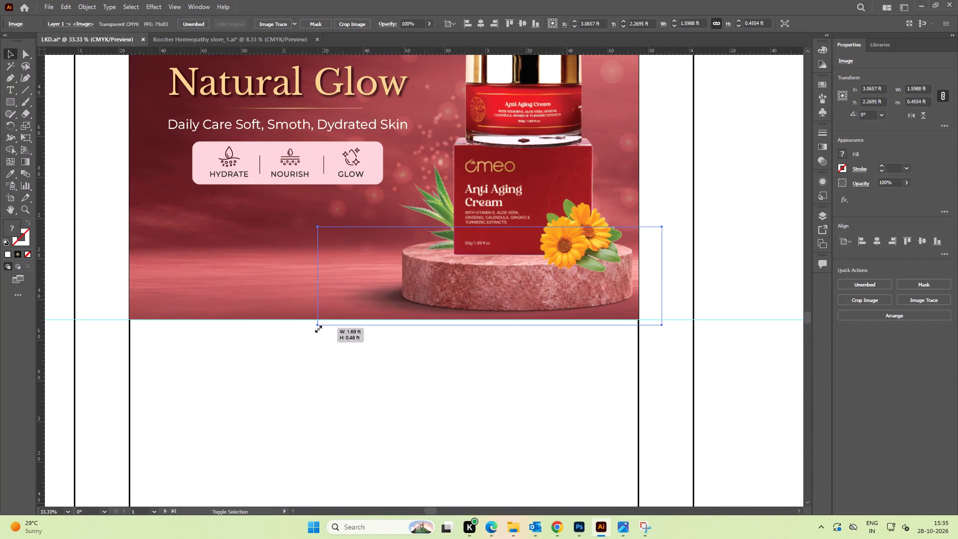
left_click_drag(317, 328, 311, 330, "shift")
scroll(376, 272, "down", 1, "alt")
left_click(670, 240)
Nudge the product image a little further left to suit the enlarged podium.
scroll(452, 235, "up", 2, "alt")
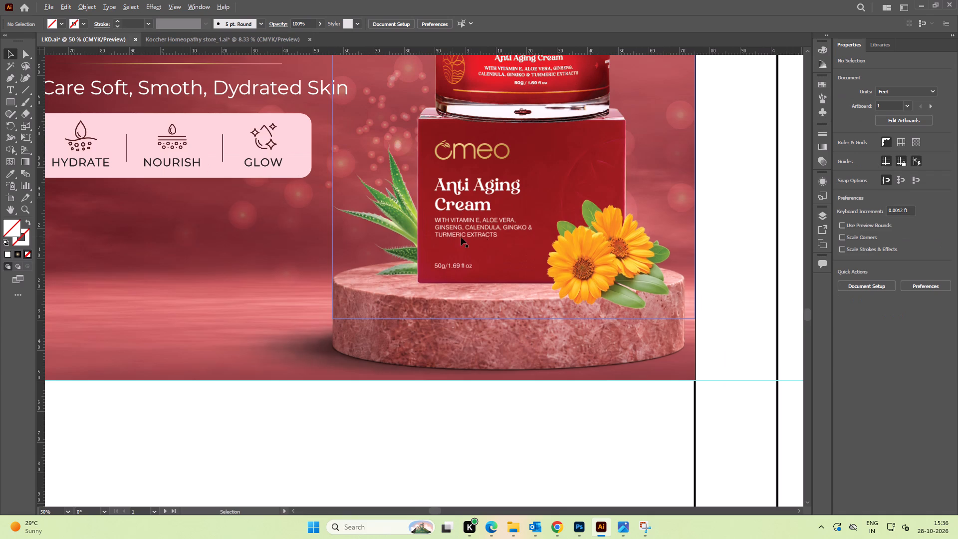
left_click_drag(483, 234, 476, 234)
scroll(476, 234, "down", 3, "alt")
key("space")
left_click_drag(410, 232, 446, 235)
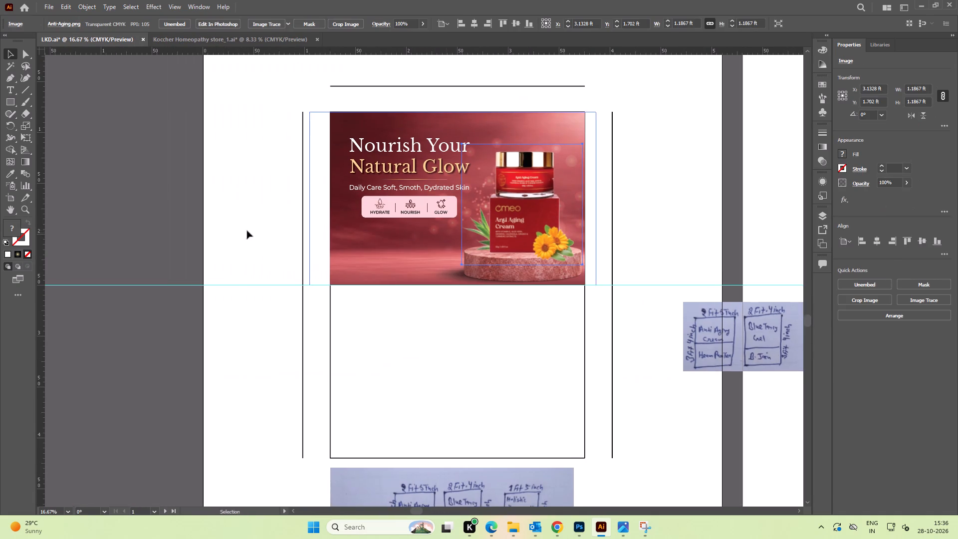
Group the bubble graphic with the red background and lock the group.
key("space")
left_click_drag(223, 229, 159, 231)
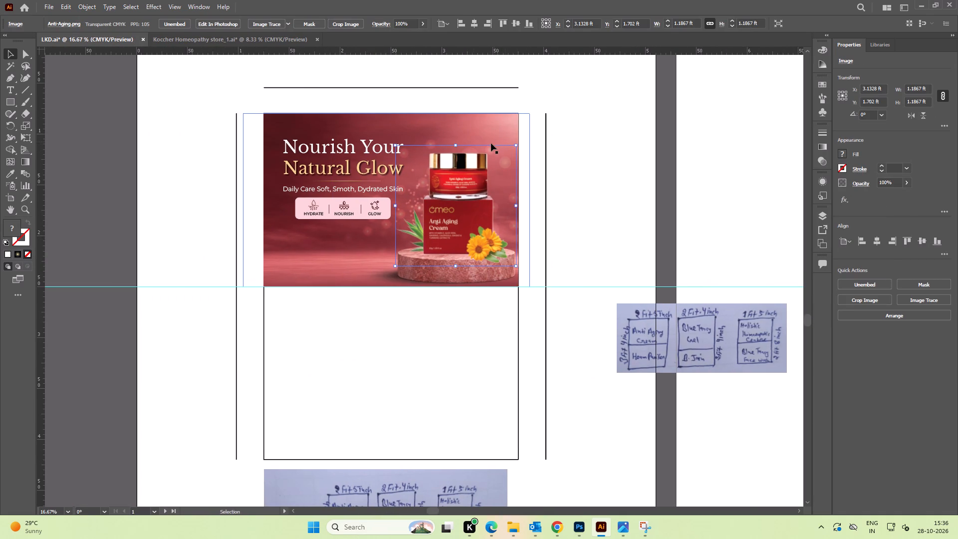
left_click(368, 236)
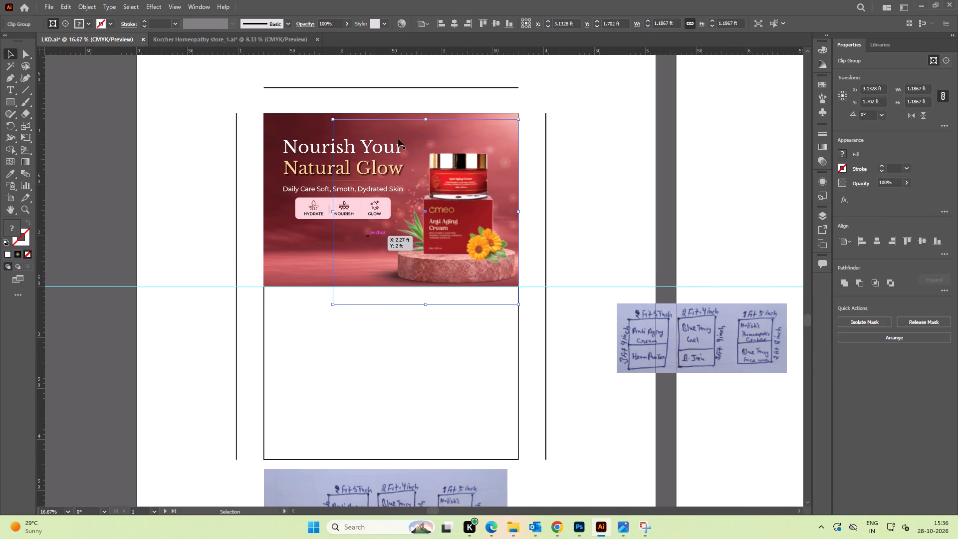
left_click(275, 126, "shift")
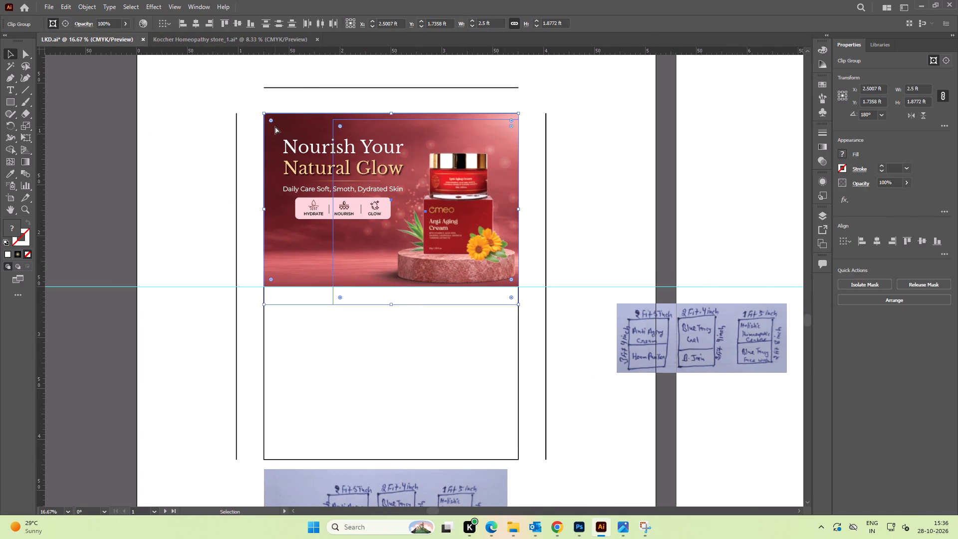
key("ctrl+g")
key("ctrl+2")
left_click(175, 157)
Examine the Anti Aging Cream panel's composition up close and at overview scale.
key("space")
left_click(189, 188)
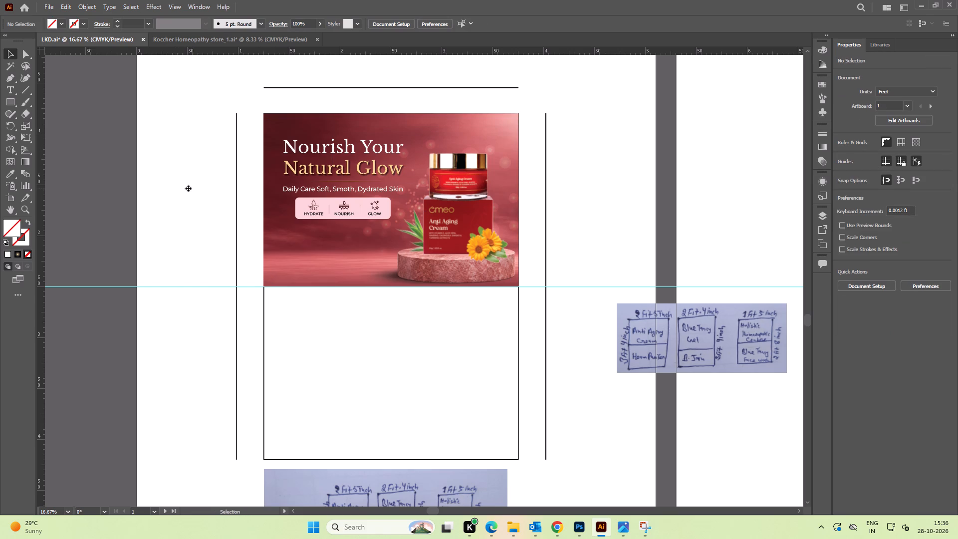
key("space")
left_click_drag(208, 208, 236, 206)
left_click_drag(236, 206, 244, 205)
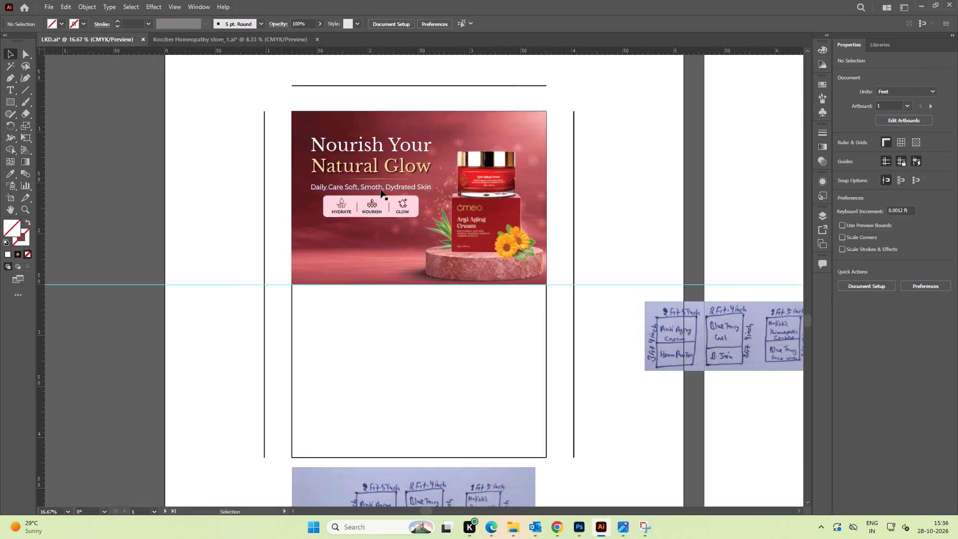
scroll(381, 189, "up", 2, "alt")
scroll(377, 198, "down", 1, "alt")
key("space")
left_click_drag(356, 214, 386, 195)
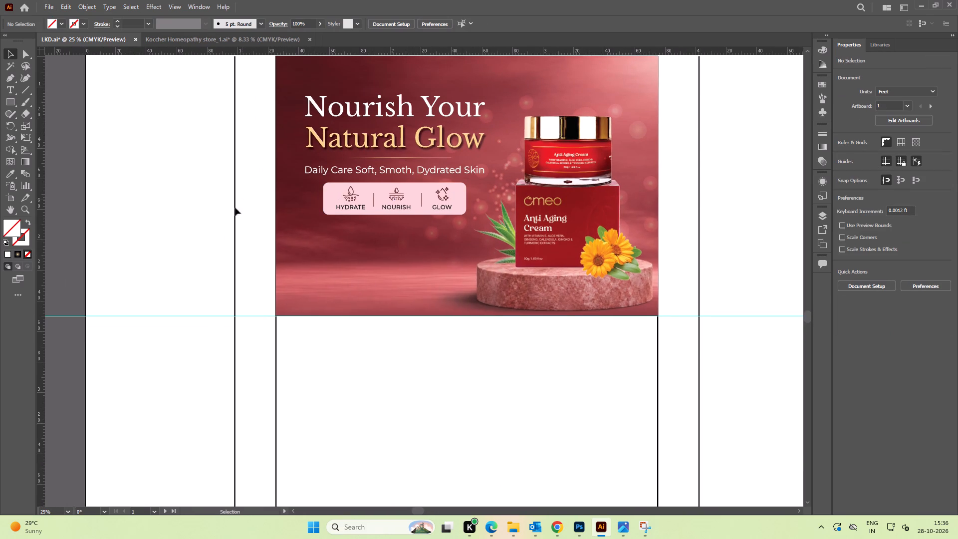
key("space")
left_click_drag(217, 223, 198, 218)
scroll(337, 180, "down", 1, "alt")
key("space")
left_click_drag(362, 178, 355, 198)
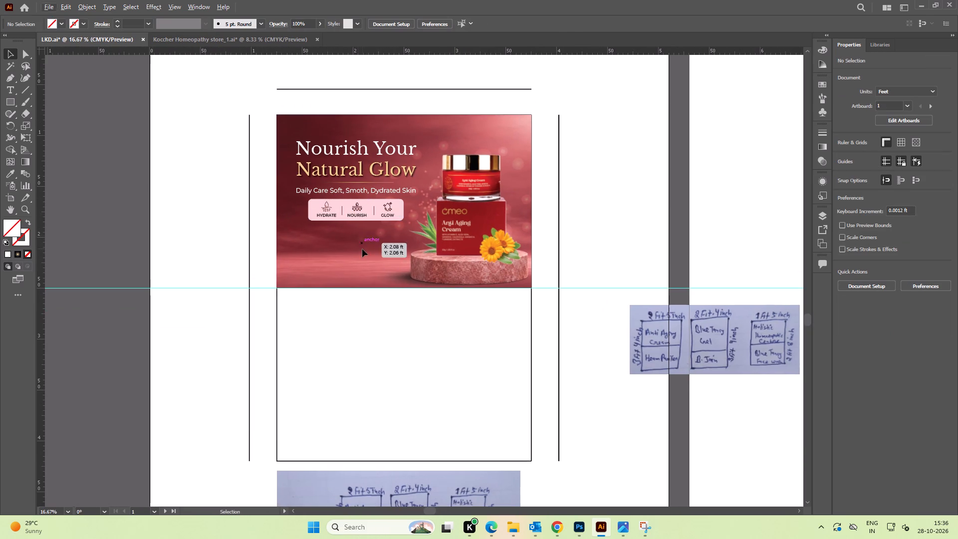
left_click(362, 250)
Ungroup the heading block on the red panel.
scroll(331, 220, "up", 2, "alt")
key("space")
left_click_drag(331, 226, 333, 235)
left_click_drag(282, 212, 484, 221)
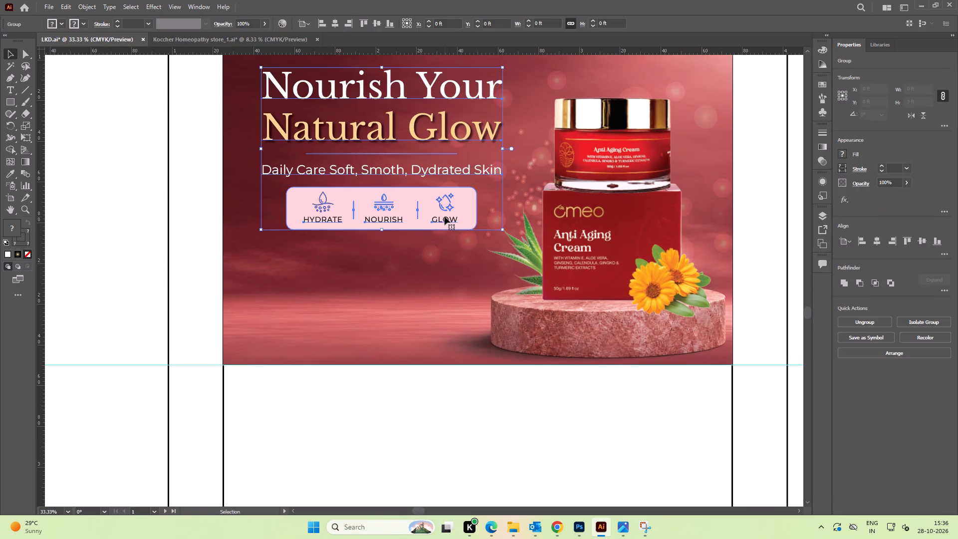
key("ctrl+shift+g")
left_click(389, 271)
Move the pink Hydrate, Nourish, Glow strip down toward the bottom of the red panel.
left_click_drag(263, 199, 466, 227)
left_click_drag(445, 203, 442, 283)
left_click(408, 200)
Align the two heading lines, divider and tagline to a common horizontal centre.
key("space")
left_click_drag(408, 200, 412, 227)
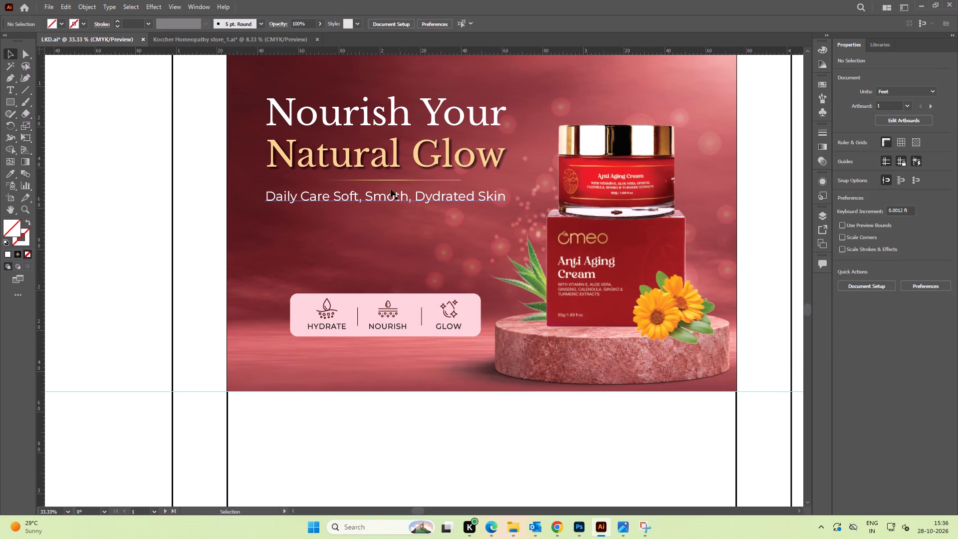
key("space")
left_click_drag(382, 162, 383, 208)
left_click(351, 130)
left_click_drag(345, 113, 433, 266)
scroll(379, 169, "up", 1, "alt")
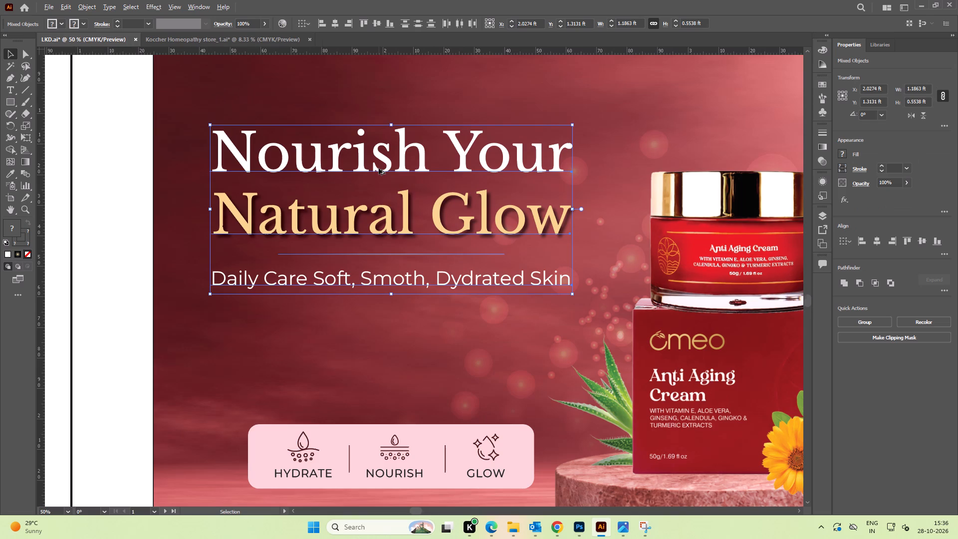
left_click(334, 24)
Shrink the selected heading, divider and tagline together to about 1.07 ft wide.
left_click_drag(391, 123, 392, 139, "shift")
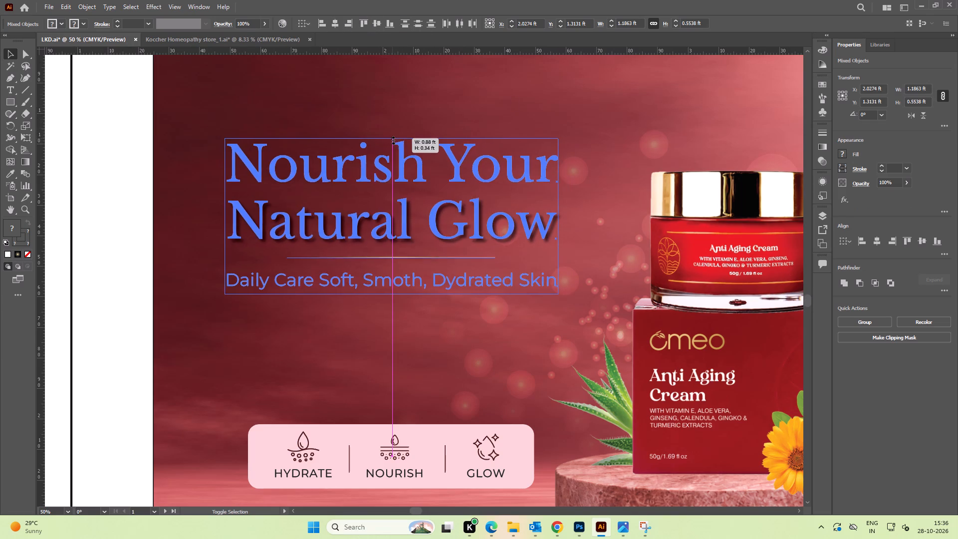
left_click_drag(392, 139, 392, 142, "shift")
Nudge the heading, divider and tagline block slightly up and left on the red panel.
scroll(387, 136, "down", 1, "alt")
key("space")
left_click(380, 152)
left_click_drag(401, 166, 401, 166)
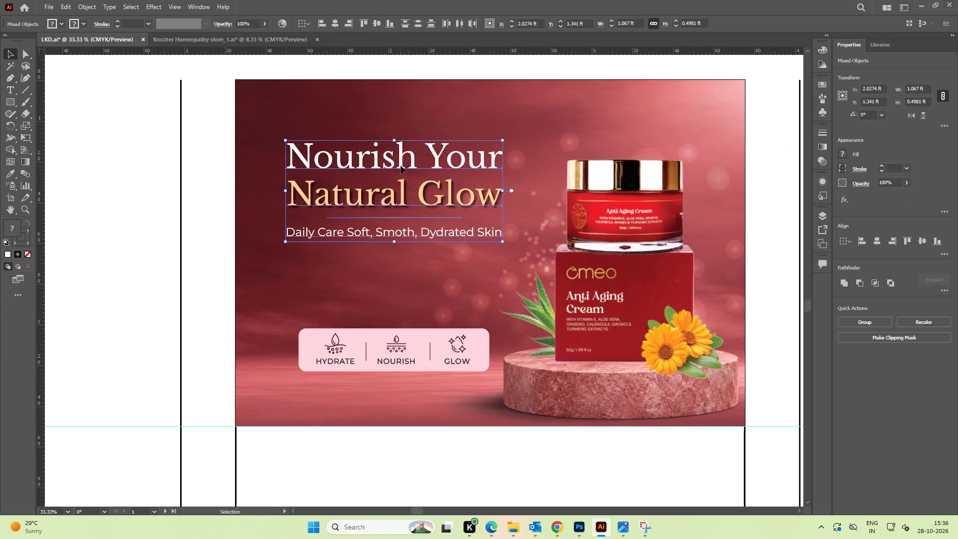
left_click_drag(401, 166, 397, 155)
left_click(359, 103)
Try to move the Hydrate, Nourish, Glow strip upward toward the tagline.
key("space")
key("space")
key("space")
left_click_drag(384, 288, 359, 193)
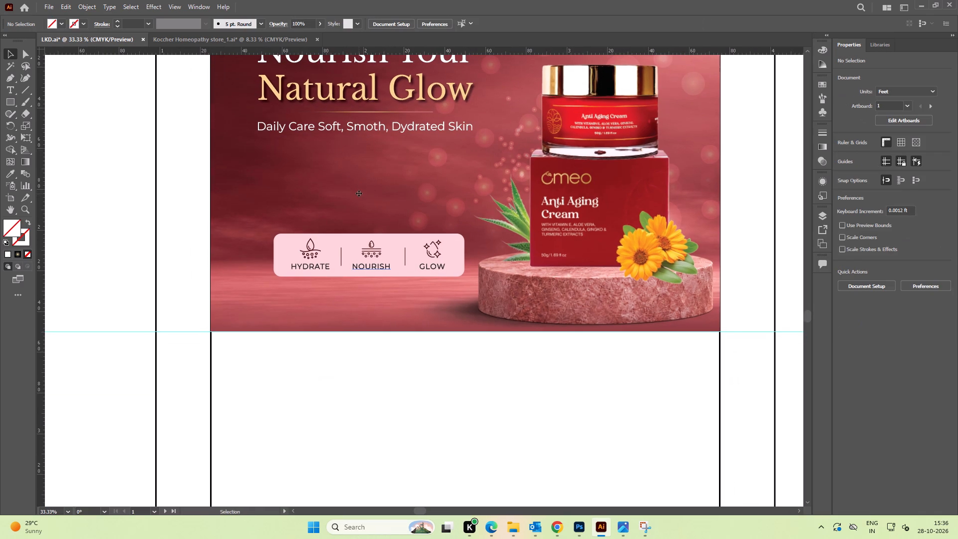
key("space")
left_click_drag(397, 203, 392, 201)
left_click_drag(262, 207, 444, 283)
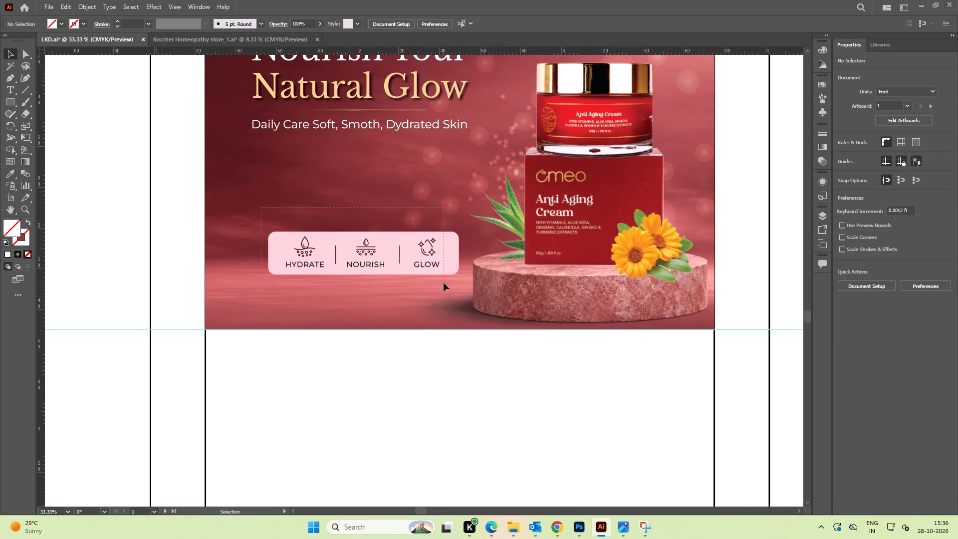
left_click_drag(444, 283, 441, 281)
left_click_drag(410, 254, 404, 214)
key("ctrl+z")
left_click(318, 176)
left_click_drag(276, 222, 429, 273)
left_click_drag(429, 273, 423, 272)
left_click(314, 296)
Group the stone podium with the Anti Aging Cream product image.
left_click(525, 299)
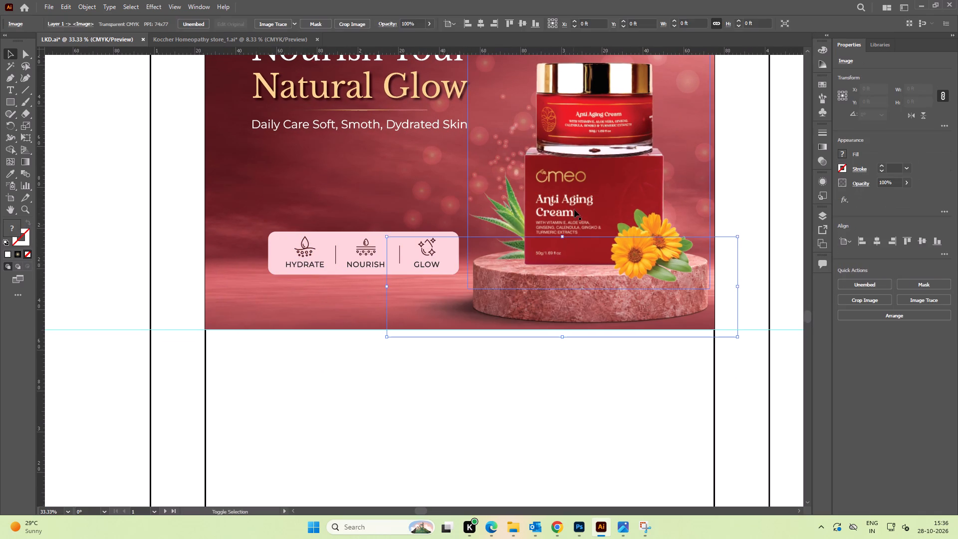
left_click(574, 209, "shift")
key("ctrl+g")
left_click(245, 213)
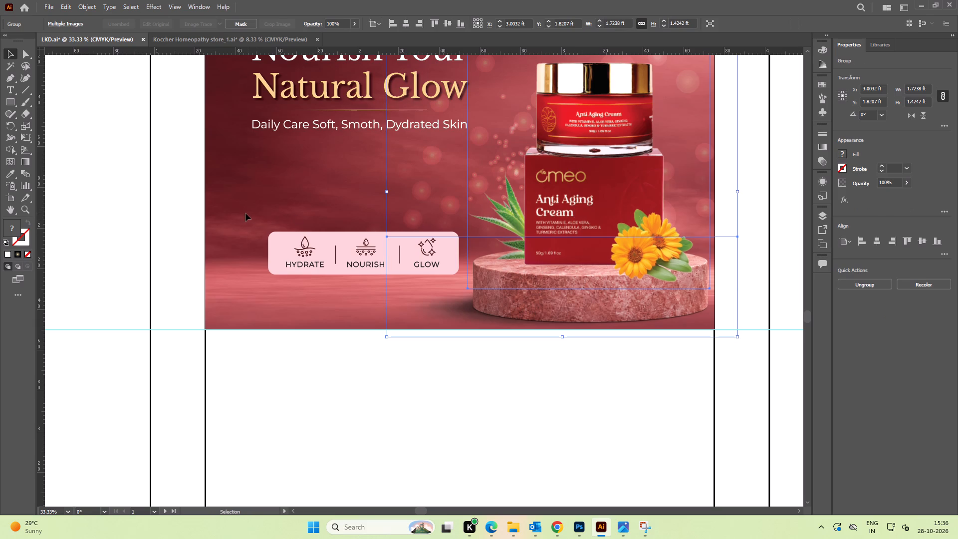
Move the pink Hydrate, Nourish, Glow strip up to sit just beneath the tagline.
left_click_drag(236, 235, 415, 269)
left_click(249, 203)
left_click(300, 258)
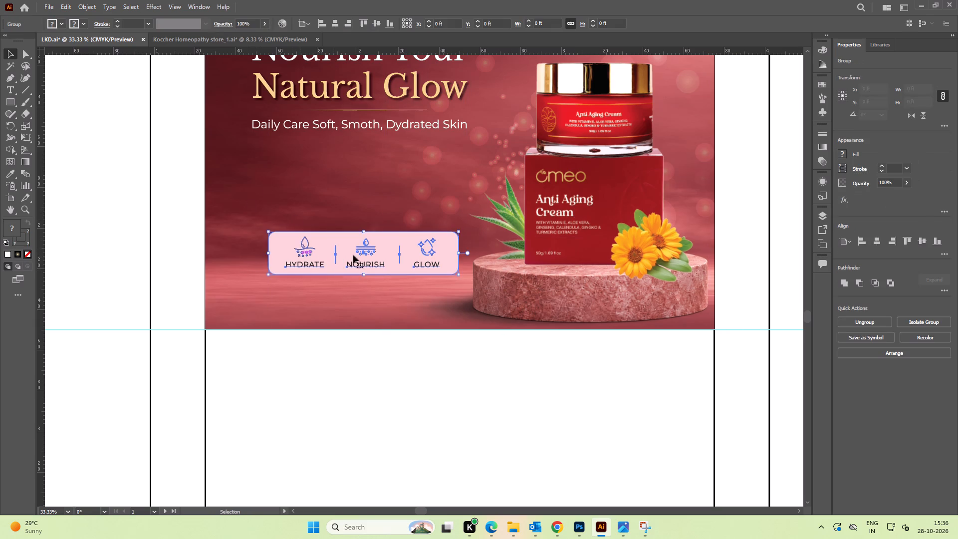
left_click_drag(364, 253, 360, 191)
Align the pink icon strip and the Daily Care tagline to a common horizontal centre.
scroll(372, 183, "down", 2, "alt")
key("space")
left_click_drag(369, 177, 368, 197)
scroll(353, 185, "up", 2, "alt")
left_click(368, 161, "shift")
left_click(369, 163)
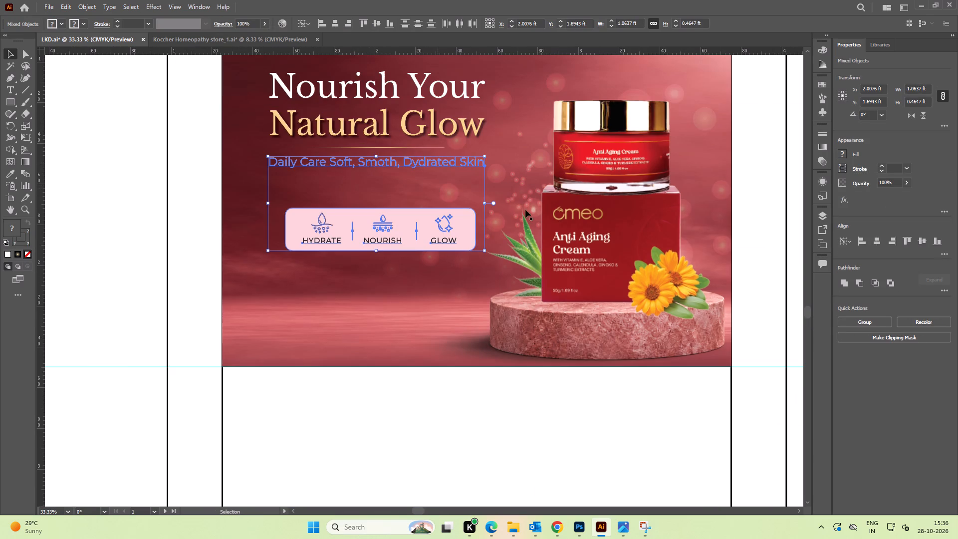
left_click(875, 244)
left_click(134, 216)
Duplicate the pink icon strip onto the white area beside the red panel's left edge.
key("space")
left_click_drag(143, 216, 147, 216)
scroll(336, 259, "up", 2, "alt")
key("space")
left_click_drag(339, 272, 354, 274)
scroll(352, 273, "down", 1, "alt")
key("space")
left_click_drag(367, 299, 381, 288)
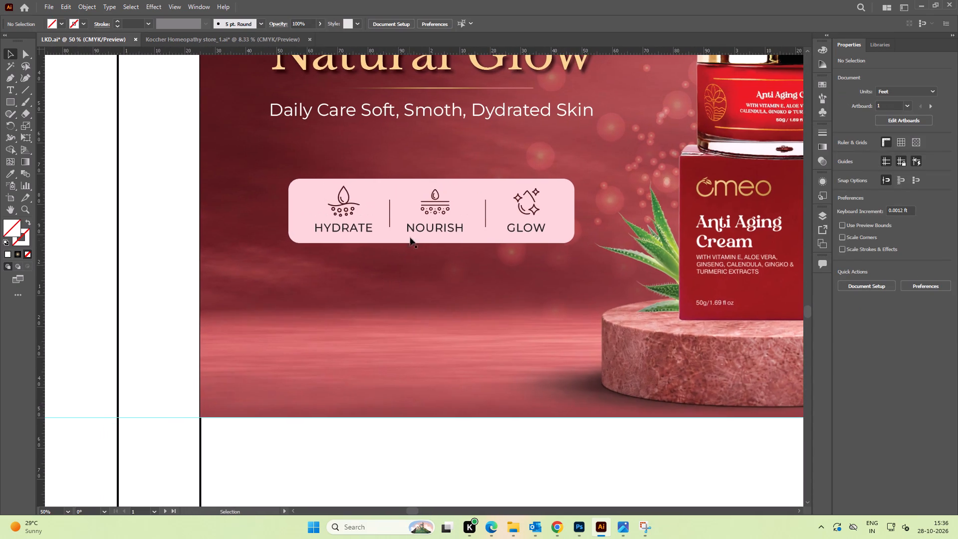
left_click(411, 235)
scroll(412, 251, "down", 3)
key("space")
left_click_drag(228, 266, 309, 268)
left_click_drag(512, 229, 268, 252, "alt")
key("space")
left_click_drag(272, 296, 113, 299)
left_click(333, 280)
Ungroup the pink icon strip on the red panel.
scroll(317, 253, "up", 2, "alt")
left_click(360, 227)
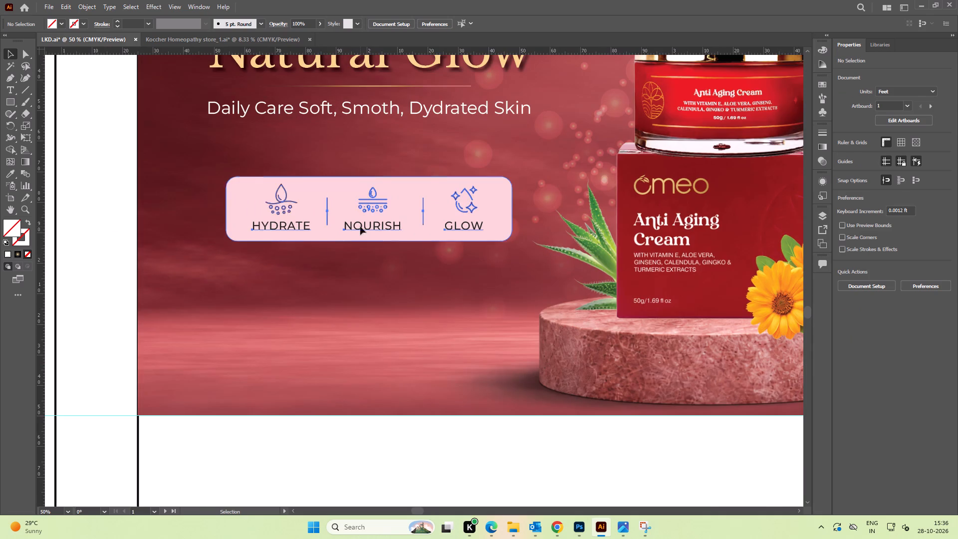
key("ctrl+shift+g")
left_click(349, 277)
Stretch the strip's pink rounded rectangle downward to about 0.49 ft high.
left_click(376, 237)
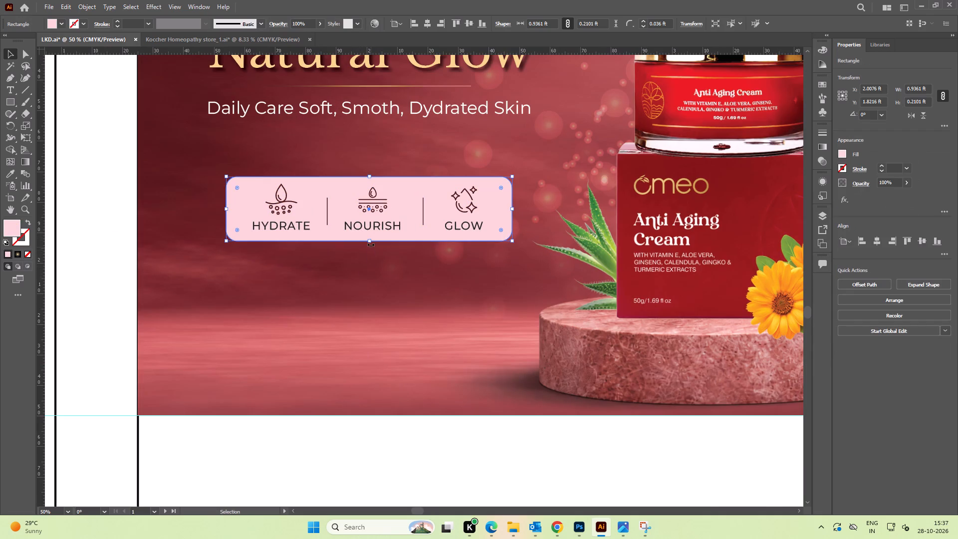
left_click_drag(369, 242, 363, 328)
left_click(177, 283)
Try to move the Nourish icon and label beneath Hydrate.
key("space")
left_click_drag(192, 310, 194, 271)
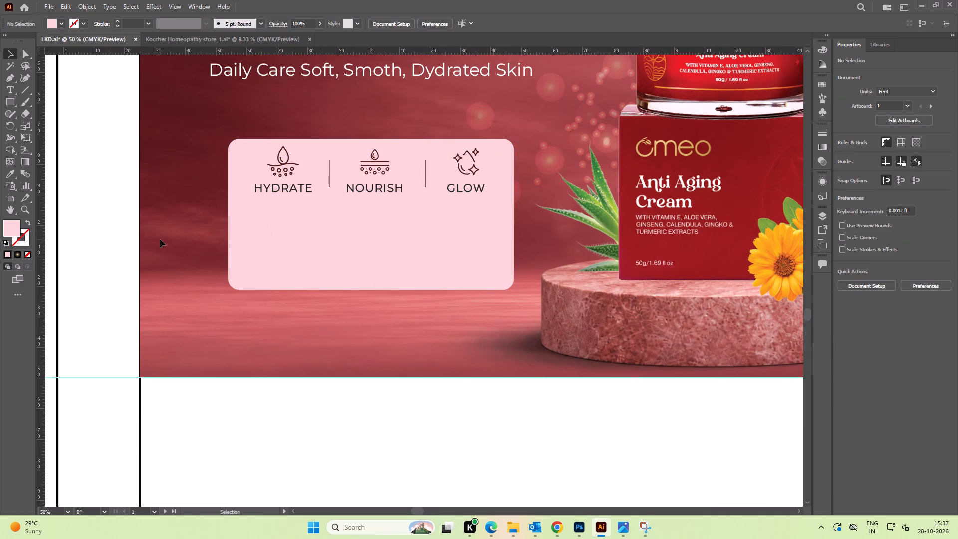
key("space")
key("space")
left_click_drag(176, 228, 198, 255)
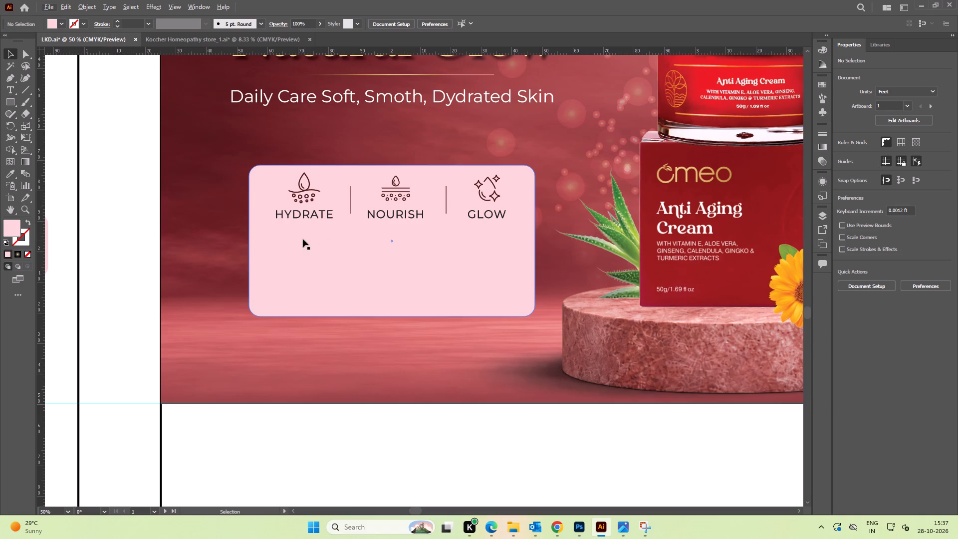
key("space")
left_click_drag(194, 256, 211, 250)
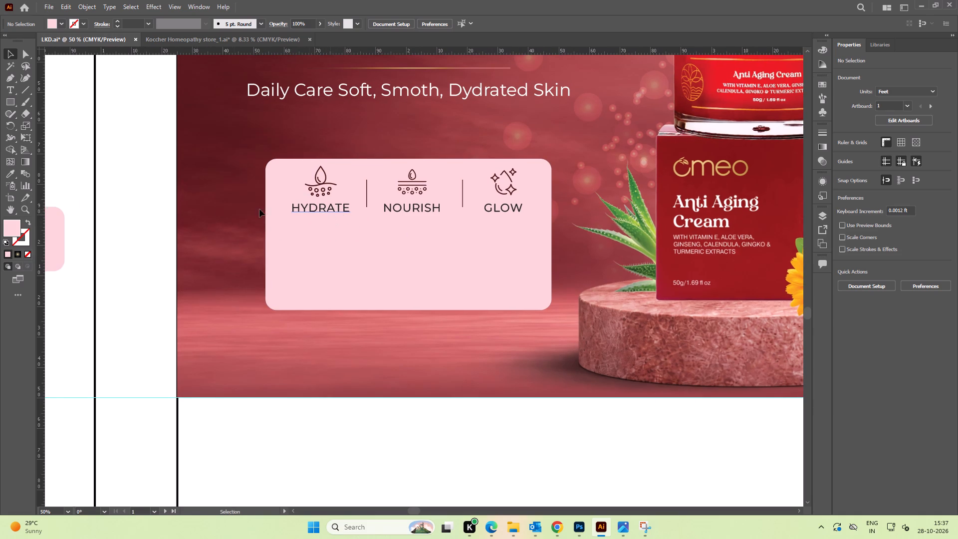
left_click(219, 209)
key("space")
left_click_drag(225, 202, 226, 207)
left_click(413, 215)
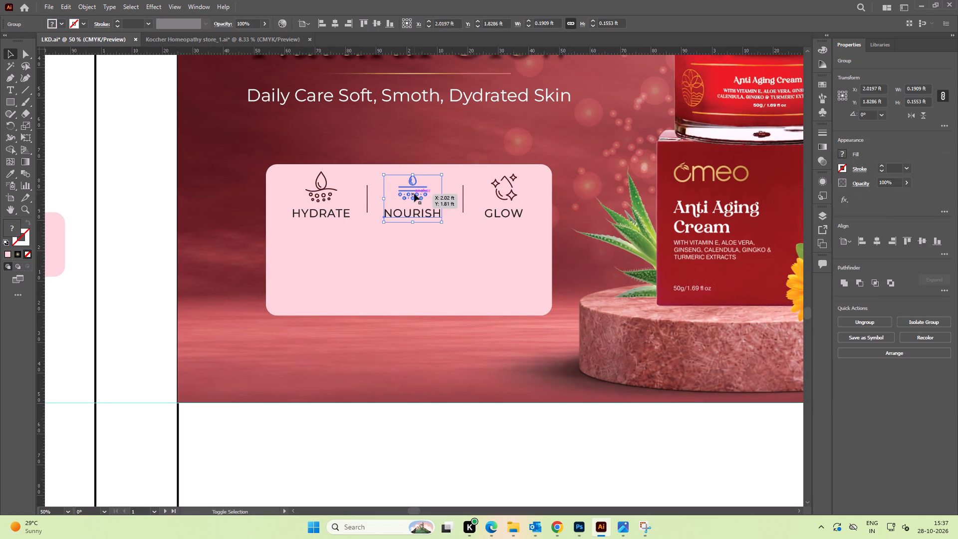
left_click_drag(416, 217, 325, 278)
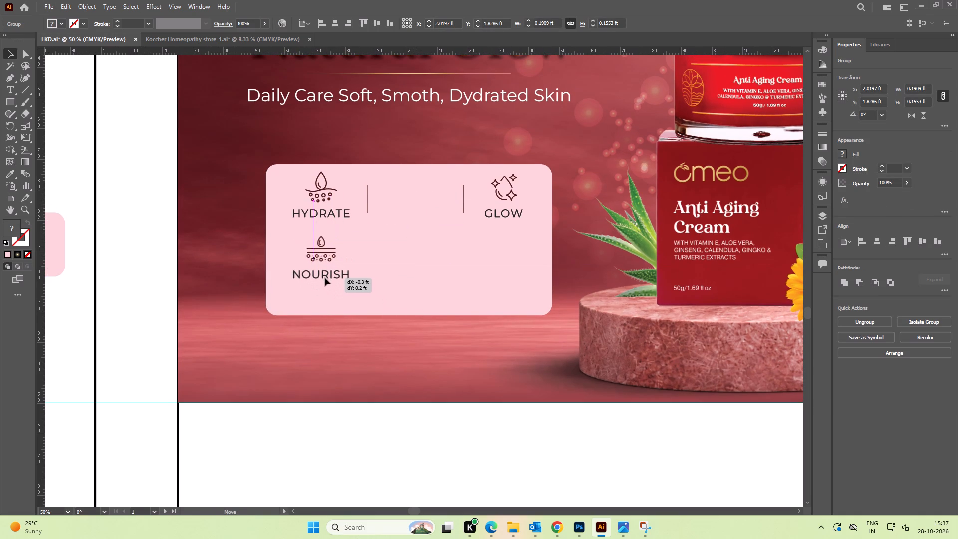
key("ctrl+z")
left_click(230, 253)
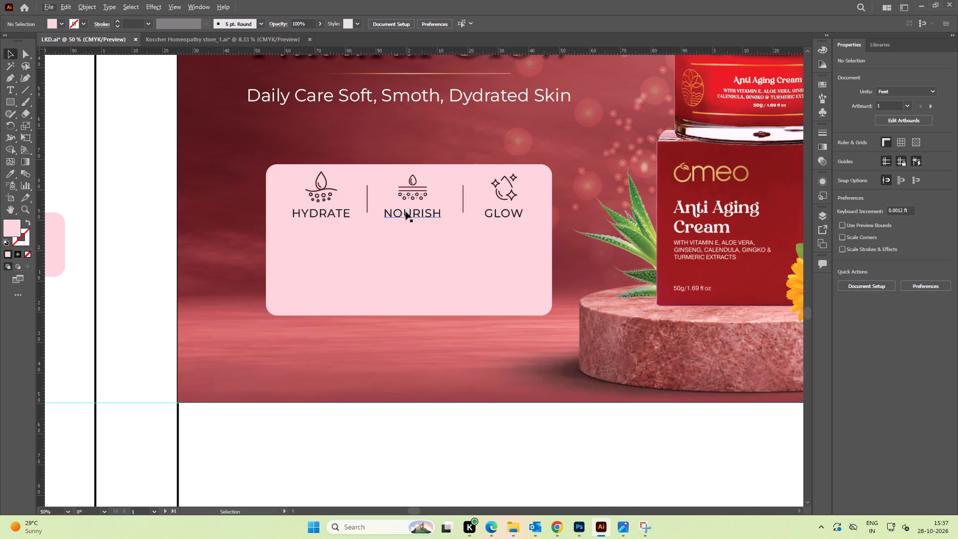
Stack the icon-and-label pairs vertically in the order Hydrate, Glow, Nourish along the pink rectangle's left side.
left_click_drag(406, 212, 402, 288)
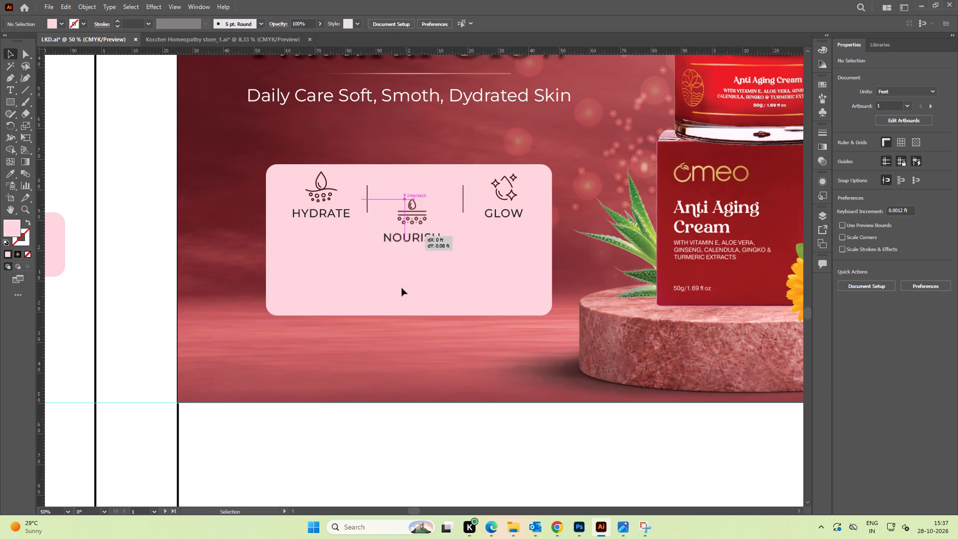
left_click_drag(402, 288, 403, 289)
left_click_drag(507, 213, 322, 270)
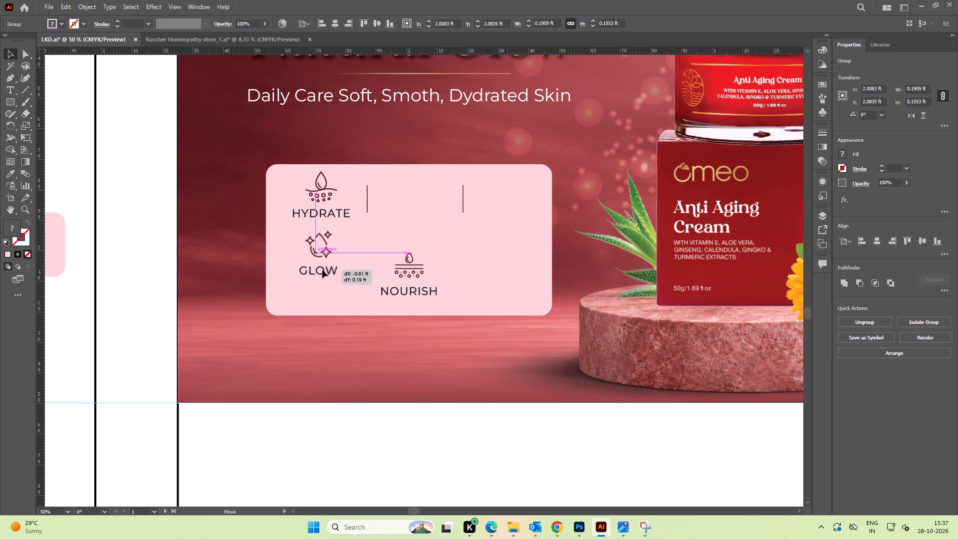
left_click_drag(322, 270, 322, 269)
left_click_drag(410, 290, 317, 328)
left_click(213, 295)
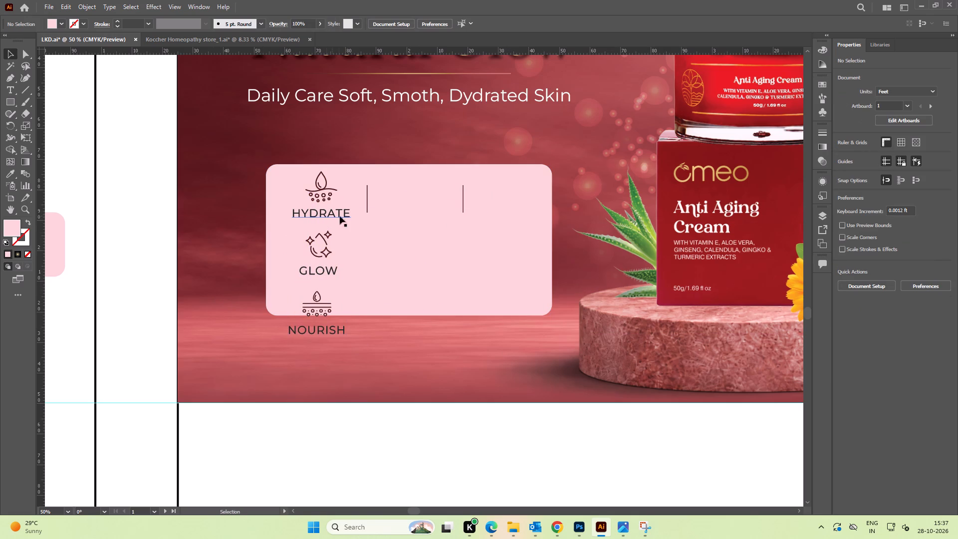
Delete the first divider from the pink rectangle and move the other onto the white area beside the red panel.
left_click(368, 208)
key("Delete")
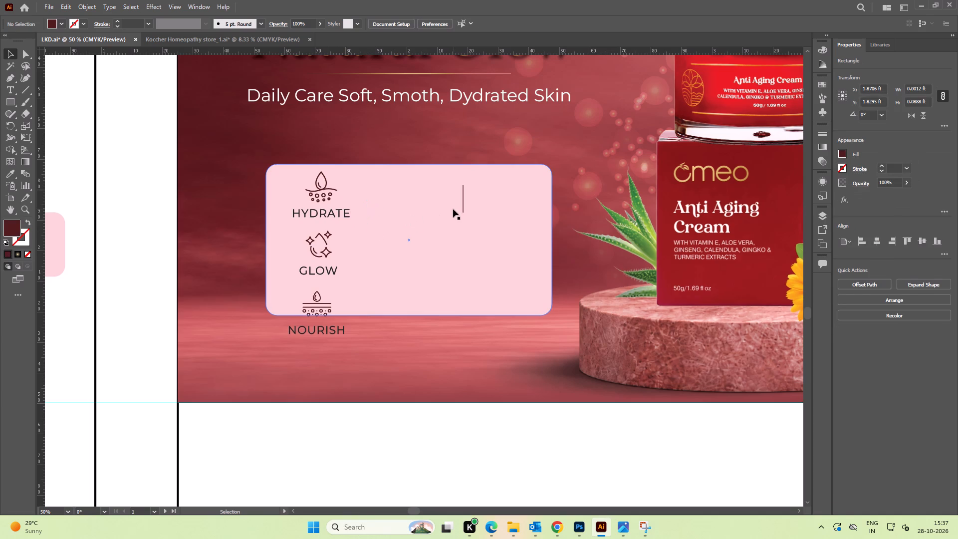
left_click_drag(462, 206, 106, 195)
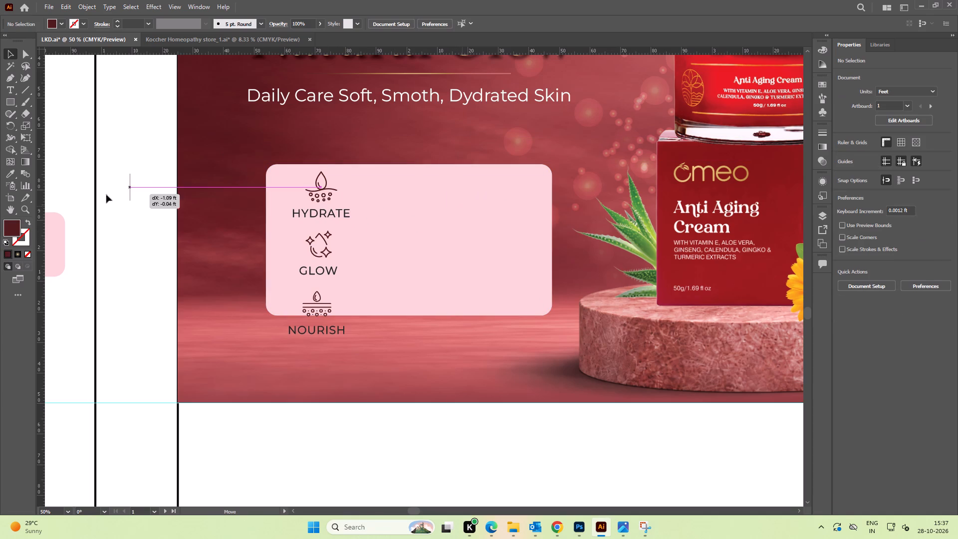
left_click_drag(106, 195, 73, 195)
left_click(76, 286)
Ungroup the Hydrate, Glow and Nourish pairs so icons and labels are separate.
scroll(309, 232, "up", 1, "alt")
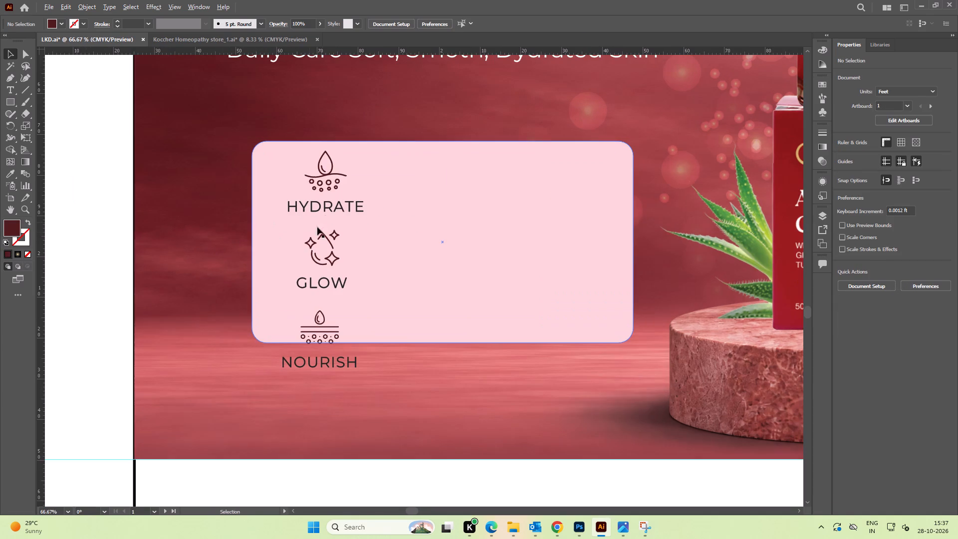
left_click(327, 209)
left_click(325, 284, "shift")
left_click(330, 368, "shift")
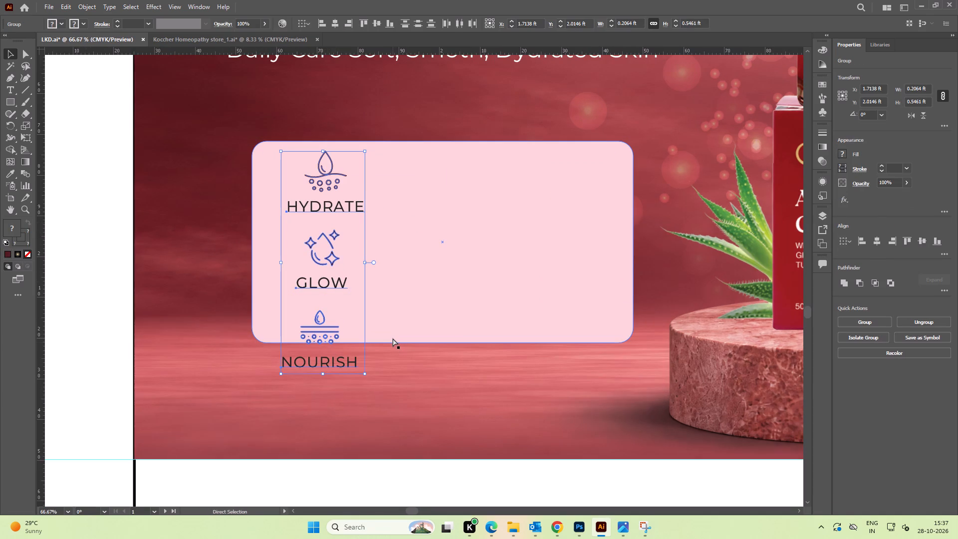
key("ctrl+shift+g")
left_click(204, 257)
Narrow the pink rounded rectangle by bringing its left edge inward past the stacked icons.
left_click(445, 255)
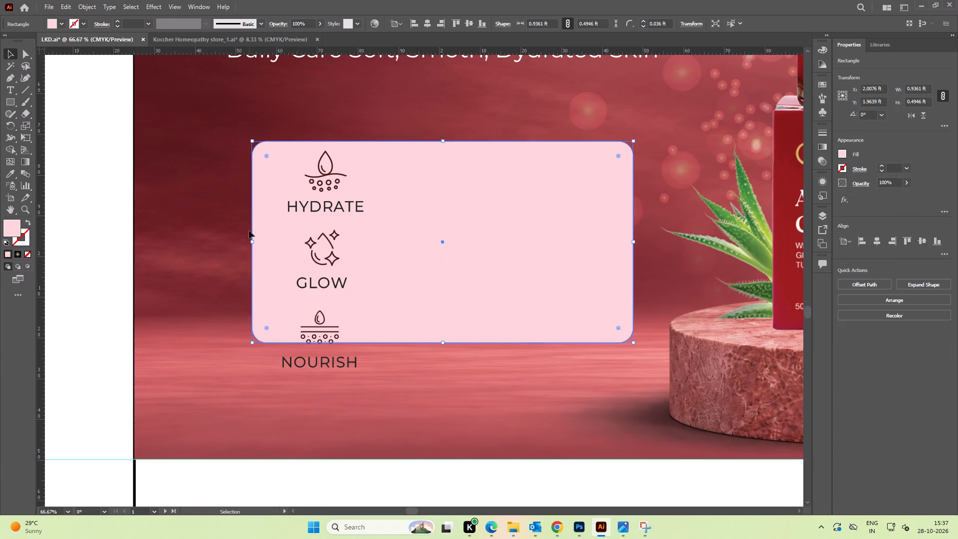
left_click_drag(250, 242, 517, 253)
left_click(258, 259)
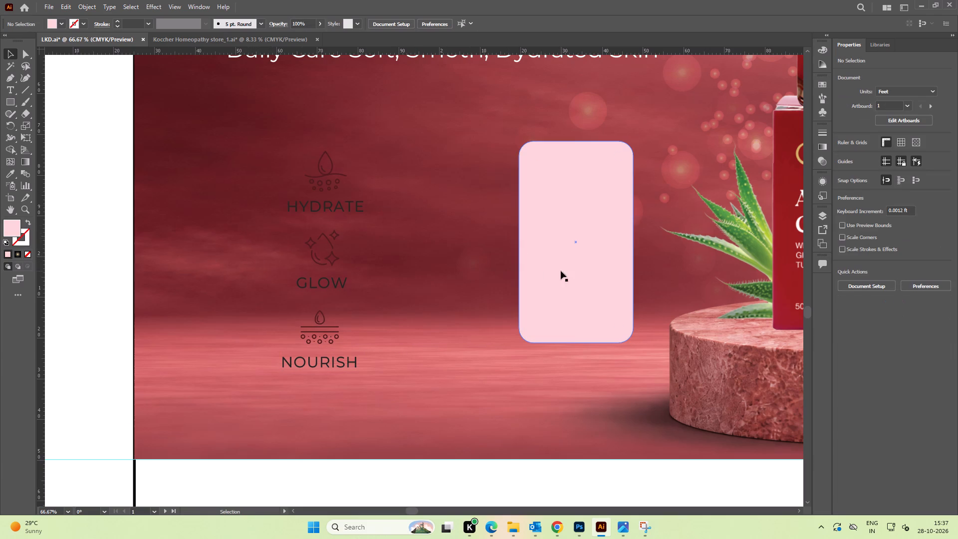
left_click(544, 265)
Move the stacked Hydrate, Glow and Nourish icons and labels off the red panel onto the blank white area below the duplicated strip.
key("space")
key("space")
key("space")
left_click_drag(359, 256, 541, 274)
left_click_drag(445, 165, 566, 400)
key("space")
key("space")
left_click_drag(355, 313, 588, 295)
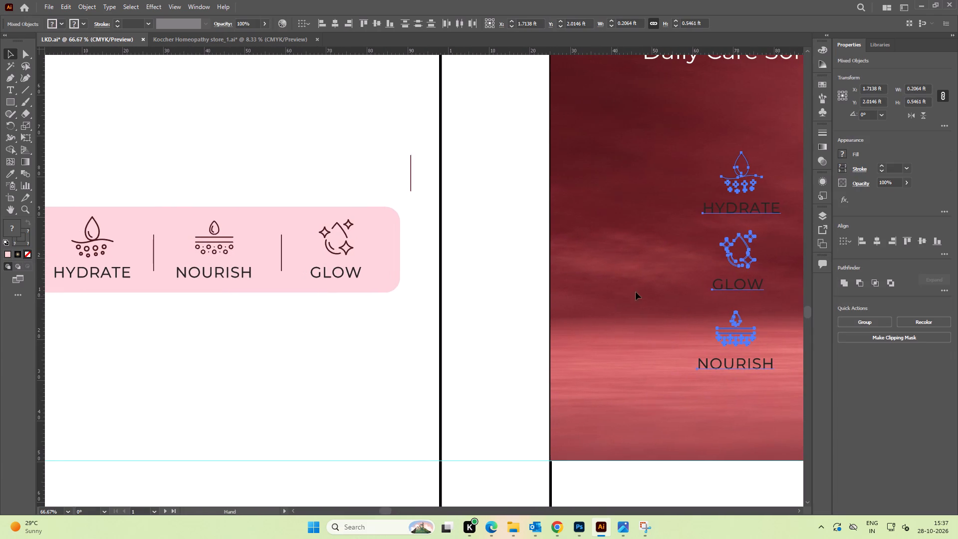
left_click_drag(732, 287, 309, 373)
key("space")
key("space")
key("space")
key("space")
key("space")
key("space")
left_click_drag(275, 395, 405, 145)
left_click_drag(440, 120, 361, 279)
key("space")
left_click_drag(346, 321, 363, 174)
left_click_drag(379, 139, 367, 243)
left_click(457, 204)
Place the HYDRATE, GLOW and NOURISH labels to the right of their respective icons.
scroll(360, 168, "up", 1, "alt")
key("space")
left_click_drag(387, 164, 371, 192)
left_click_drag(386, 185, 407, 187)
left_click_drag(371, 183, 469, 131)
left_click_drag(368, 289, 479, 257)
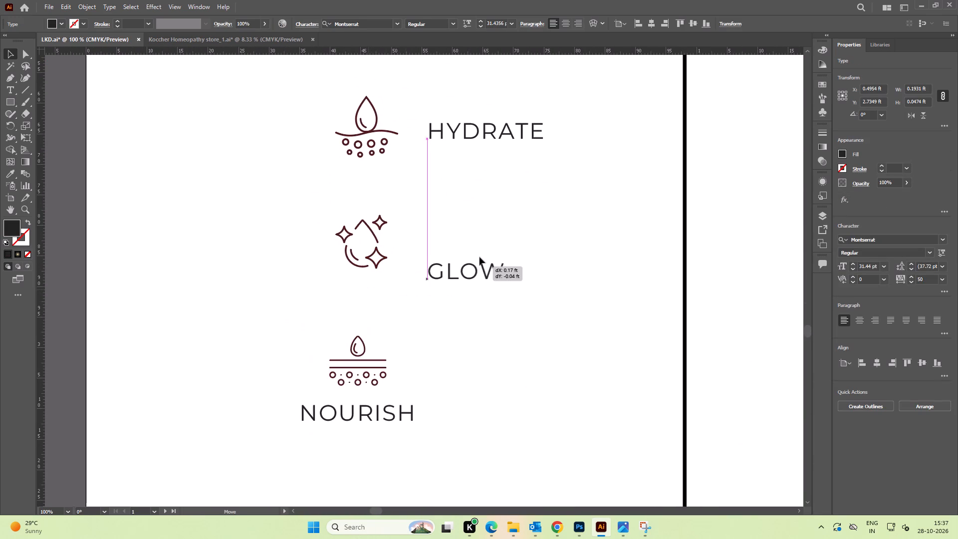
left_click_drag(479, 257, 466, 240)
left_click_drag(365, 405, 490, 355)
left_click(338, 259)
Align the three labels to a common left edge and space them evenly vertically.
left_click_drag(456, 124, 497, 397)
key("ctrl+z")
left_click_drag(574, 410, 510, 271)
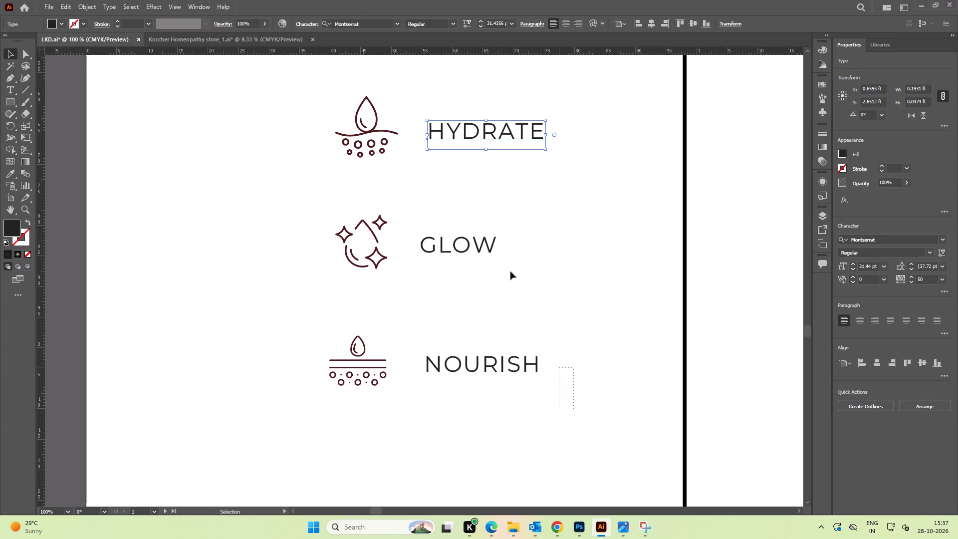
left_click_drag(510, 271, 444, 97)
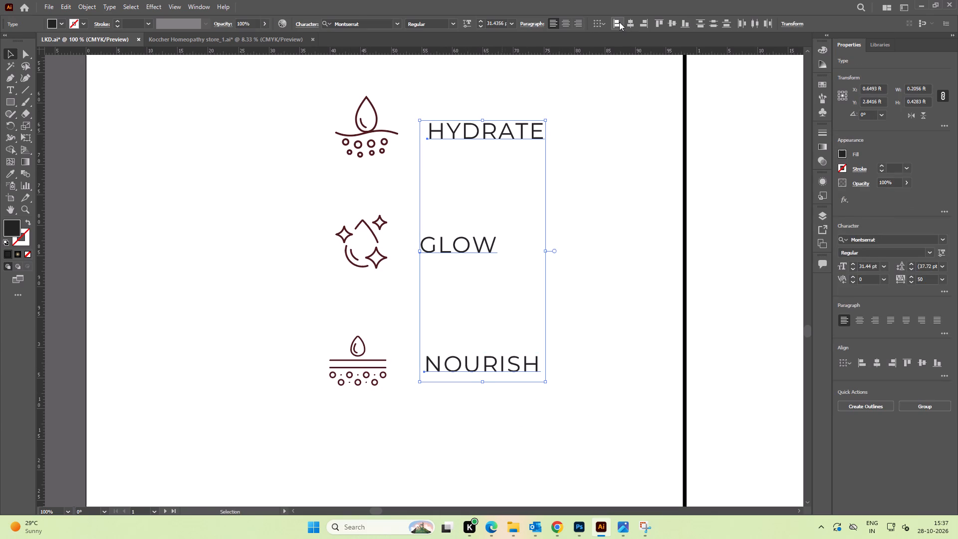
left_click(619, 22)
left_click(709, 24)
left_click(239, 155)
Align the three icons to a common left edge and distribute them evenly vertically.
left_click_drag(333, 104, 355, 362)
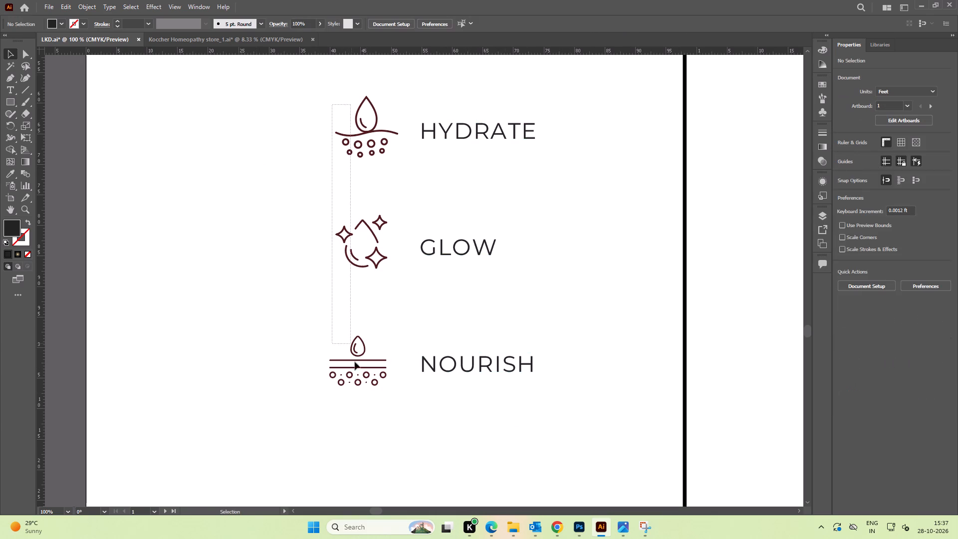
left_click_drag(355, 362, 357, 382)
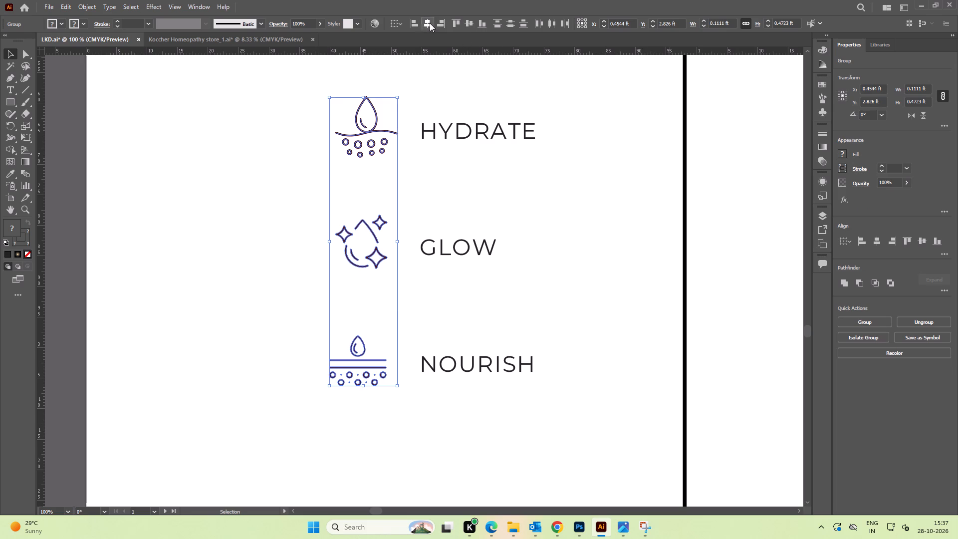
left_click(416, 22)
key("ctrl+z")
left_click(413, 23)
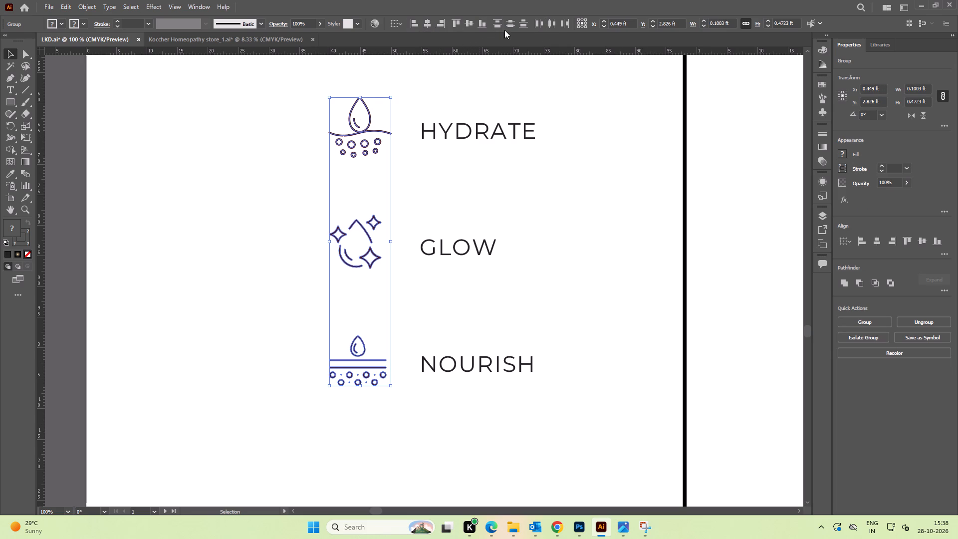
left_click(507, 30)
left_click(239, 191)
scroll(335, 237, "down", 1, "alt")
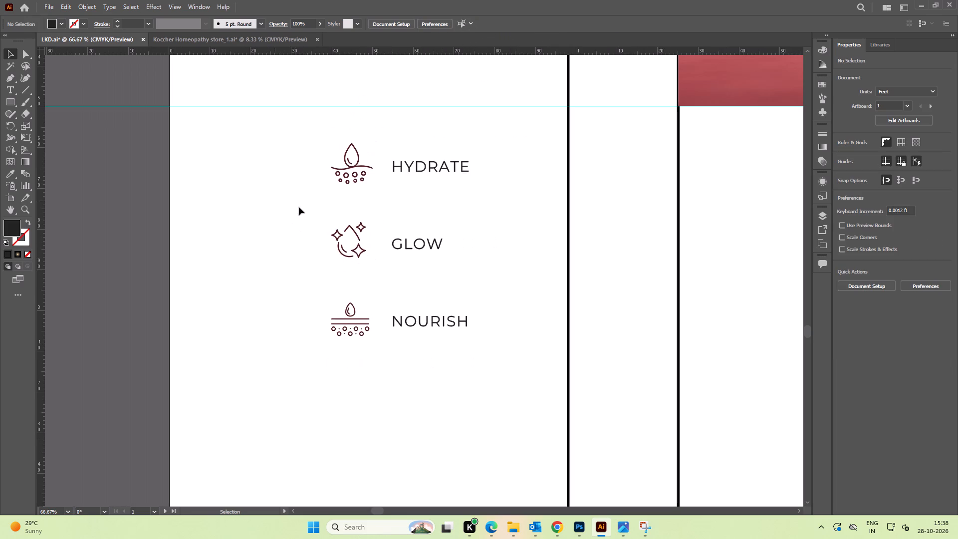
Move the GLOW and NOURISH rows, each icon with its label, upward to tighten the spacing of the benefit list.
scroll(436, 217, "down", 2, "alt")
key("space")
left_click_drag(438, 218, 393, 233)
left_click_drag(321, 191, 402, 302)
key("space")
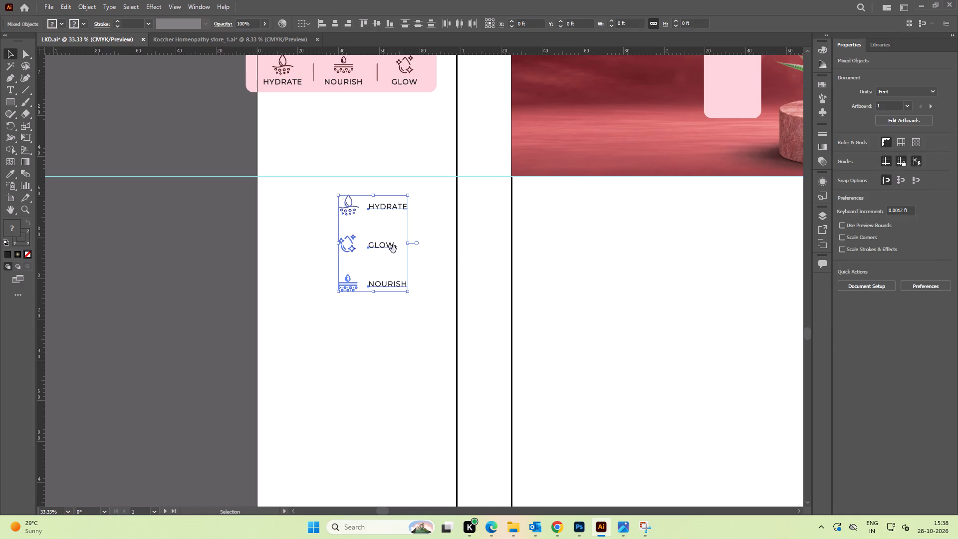
left_click_drag(390, 257, 387, 273)
left_click(300, 249)
scroll(322, 263, "up", 1, "alt")
left_click_drag(349, 245, 464, 272)
scroll(402, 253, "up", 2, "alt")
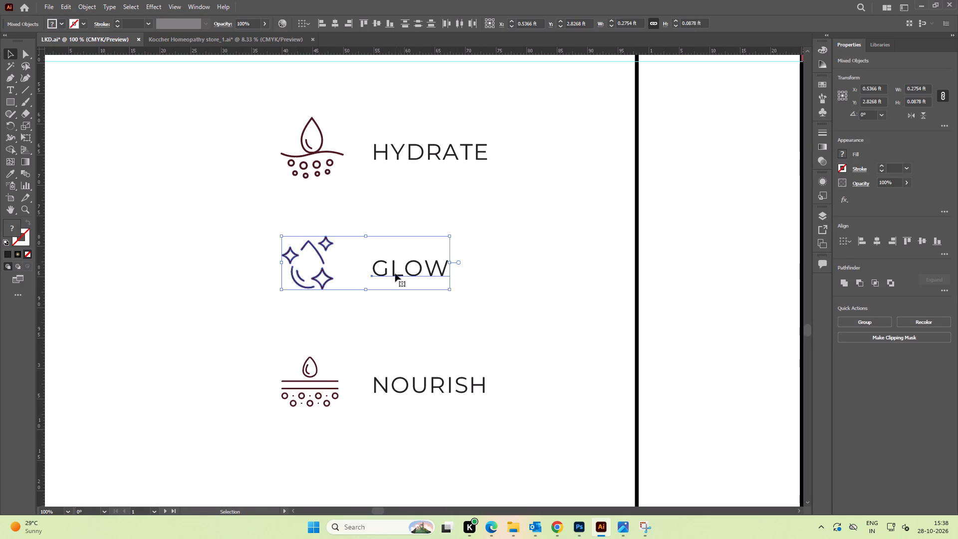
left_click_drag(395, 273, 395, 259)
left_click_drag(219, 371, 422, 404)
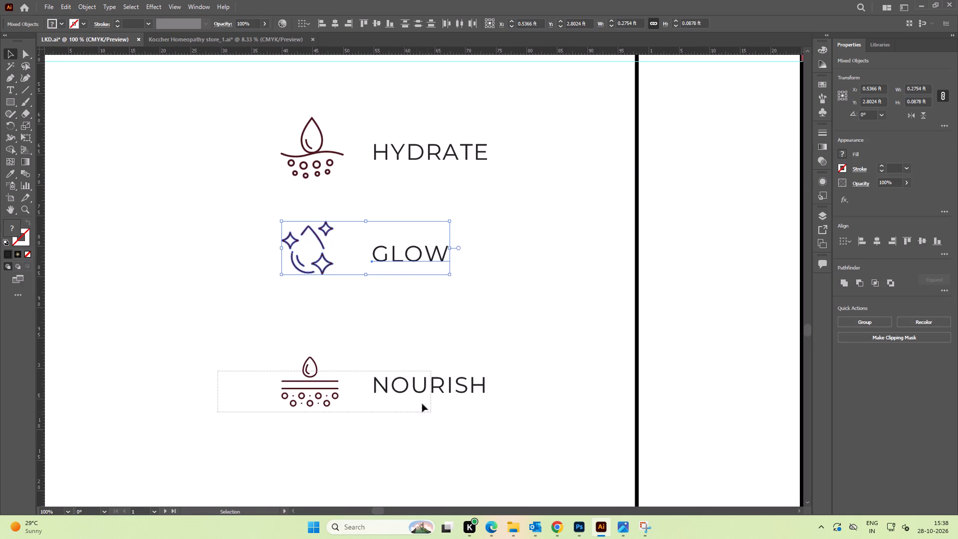
left_click_drag(422, 404, 429, 409)
left_click_drag(400, 392, 398, 361)
left_click(238, 293)
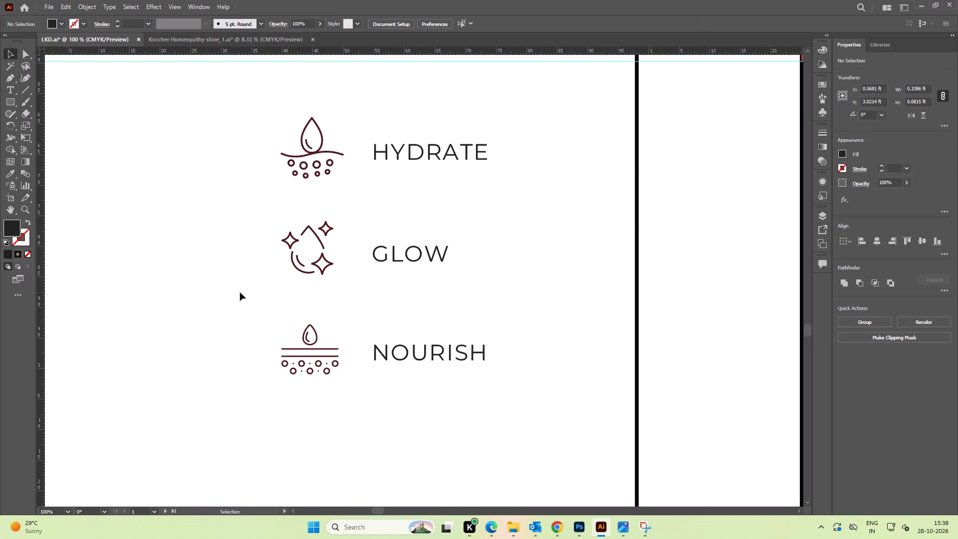
Distribute the three labels evenly vertically, then centre the three icons on one vertical axis and distribute them evenly.
left_click_drag(389, 104, 453, 402)
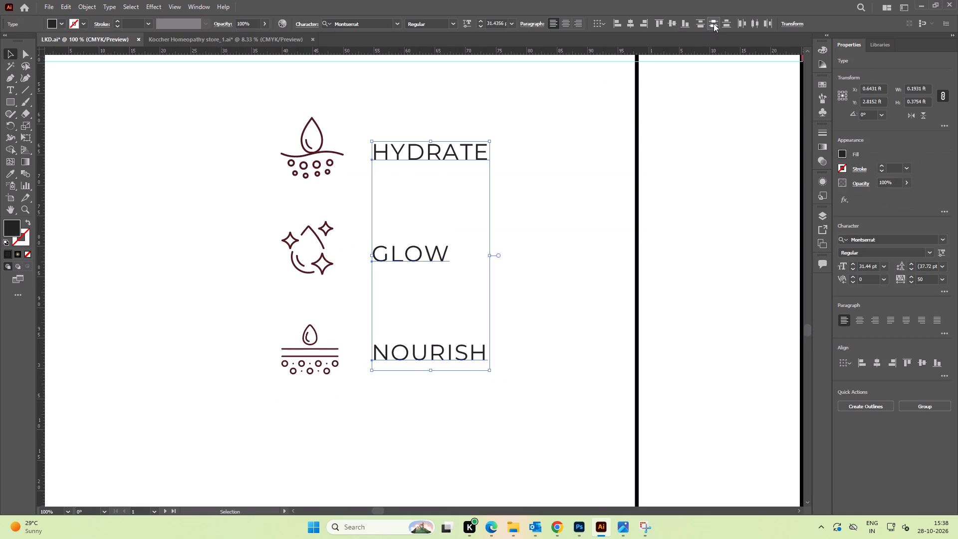
left_click(714, 23)
left_click_drag(239, 139, 292, 382)
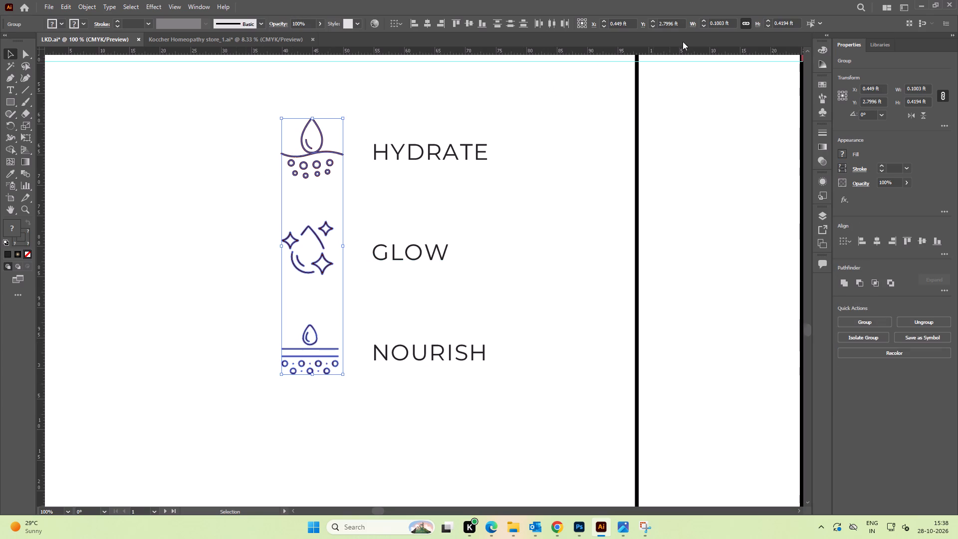
left_click(428, 26)
left_click(511, 25)
left_click(523, 186)
Move the HYDRATE, GLOW and NOURISH list onto the red panel beneath the tagline.
scroll(489, 187, "down", 2, "alt")
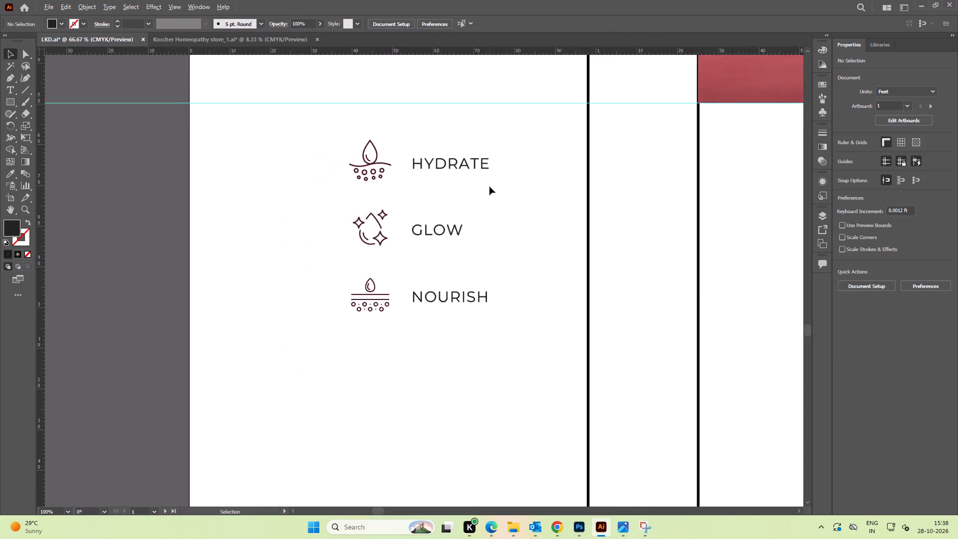
left_click_drag(367, 146, 466, 294)
key("space")
left_click_drag(502, 228, 345, 309)
left_click_drag(295, 297, 659, 111)
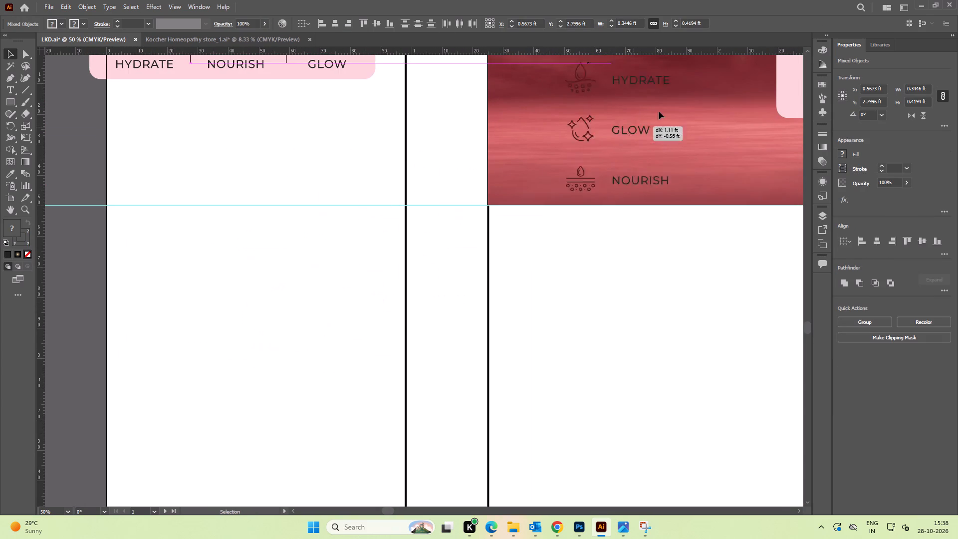
left_click_drag(659, 111, 662, 107)
key("space")
key("space")
left_click_drag(659, 102, 534, 220)
key("space")
left_click_drag(491, 138, 398, 229)
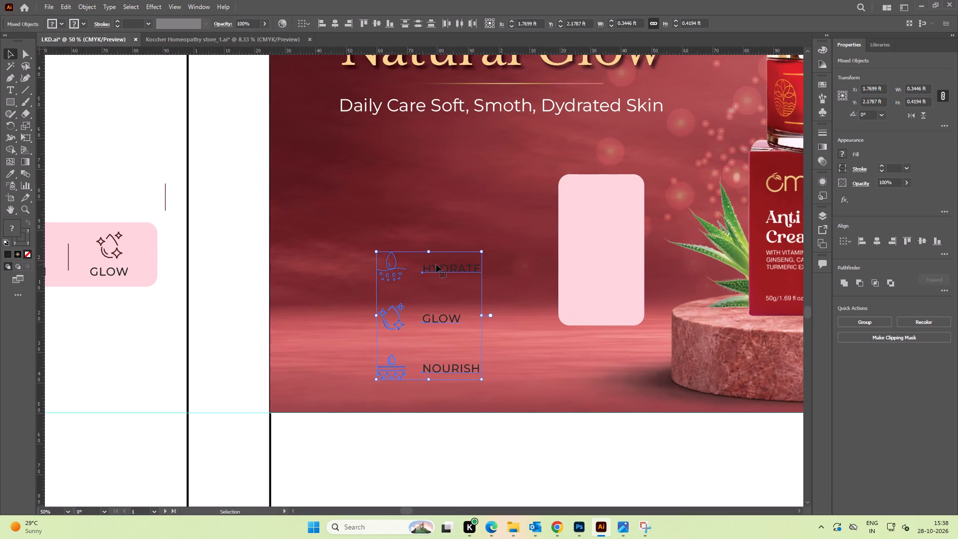
left_click_drag(436, 265, 448, 190)
Place the pink rounded rectangle behind the vertical benefit list and widen it to about 0.57 ft.
left_click_drag(605, 257, 429, 246)
left_click_drag(470, 239, 534, 241)
left_click_drag(507, 227, 500, 231)
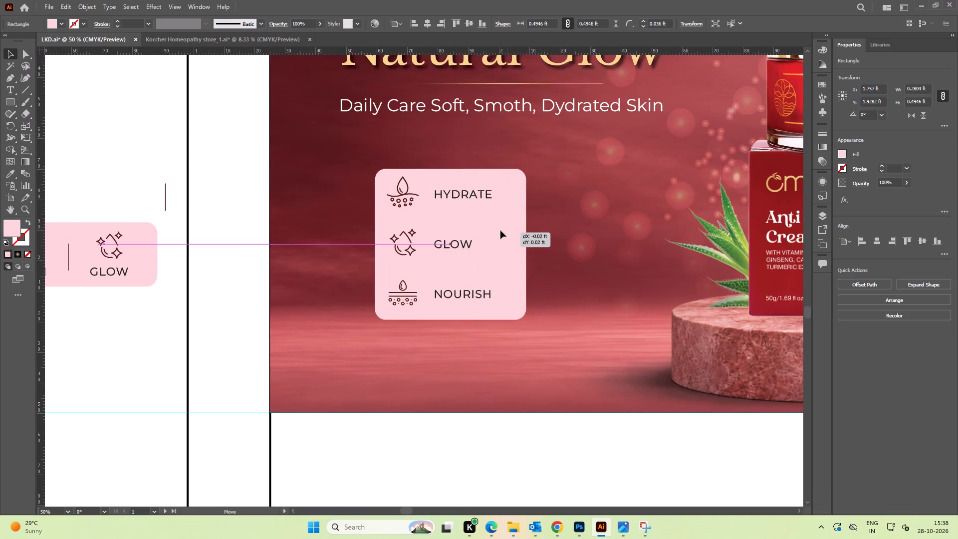
left_click_drag(500, 231, 497, 230)
left_click_drag(524, 241, 545, 241)
left_click_drag(521, 242, 510, 242)
left_click_drag(508, 241, 515, 241)
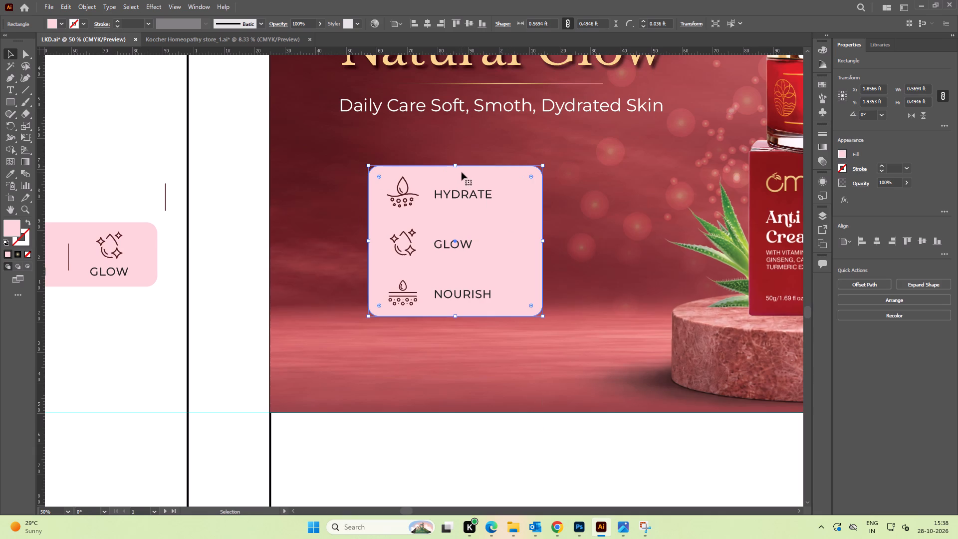
Increase the pink card's height to about 0.55 ft and centre it around the benefit list.
left_click_drag(457, 166, 457, 161)
key("ctrl+z")
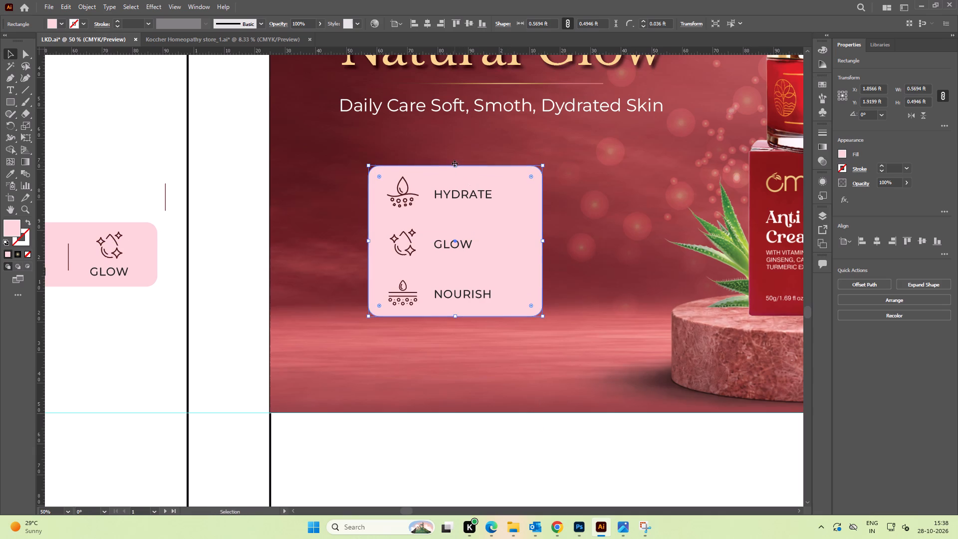
left_click_drag(455, 166, 457, 150)
left_click(552, 180)
left_click_drag(524, 237, 521, 245)
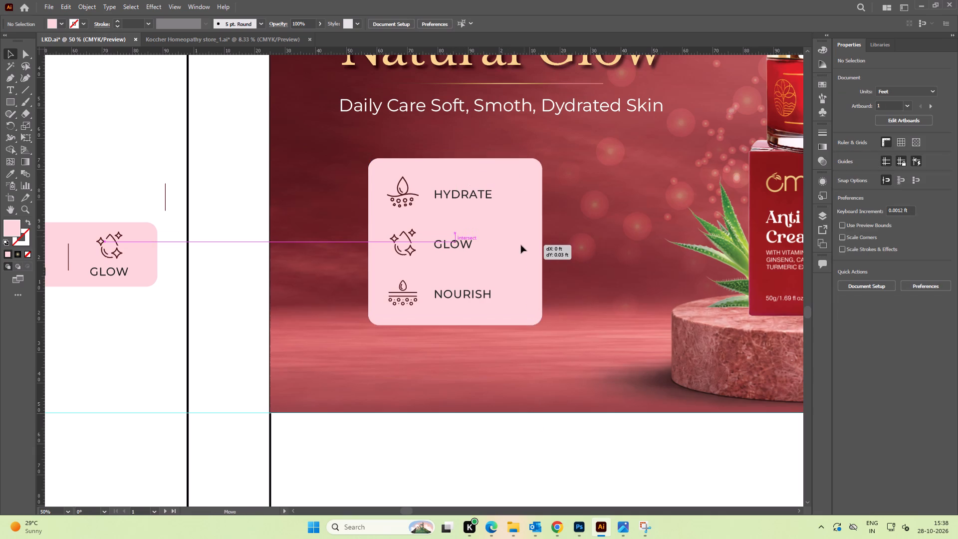
left_click_drag(521, 245, 519, 243)
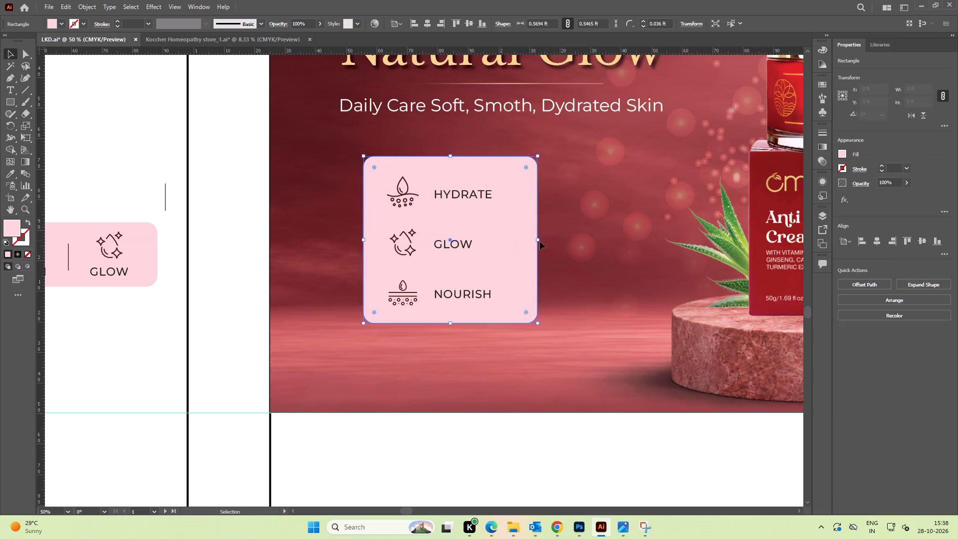
left_click(573, 237)
scroll(476, 241, "up", 1, "alt")
left_click(512, 226)
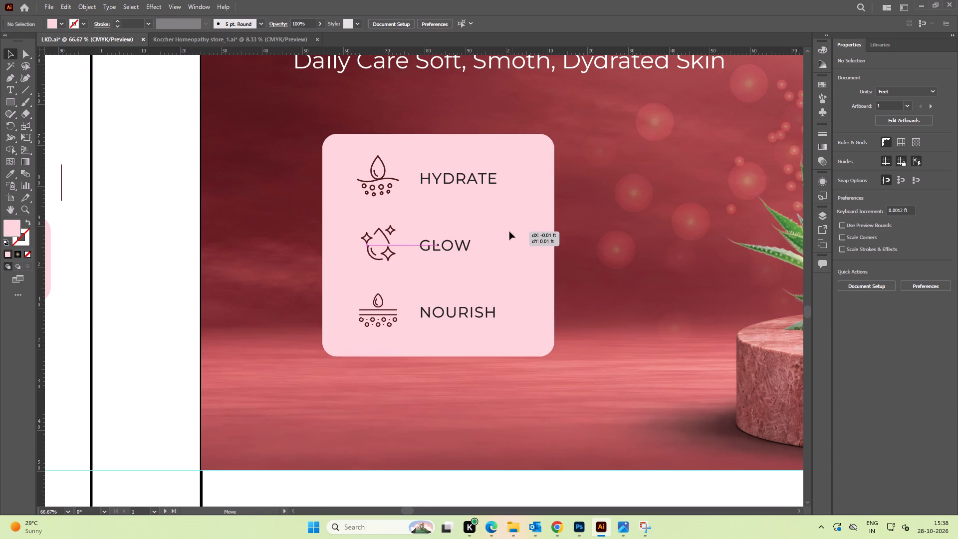
left_click(598, 224)
Move the pink card with its vertical benefit list off the red panel onto the white area beside it.
scroll(596, 226, "down", 3, "alt")
key("space")
left_click_drag(594, 231, 442, 261)
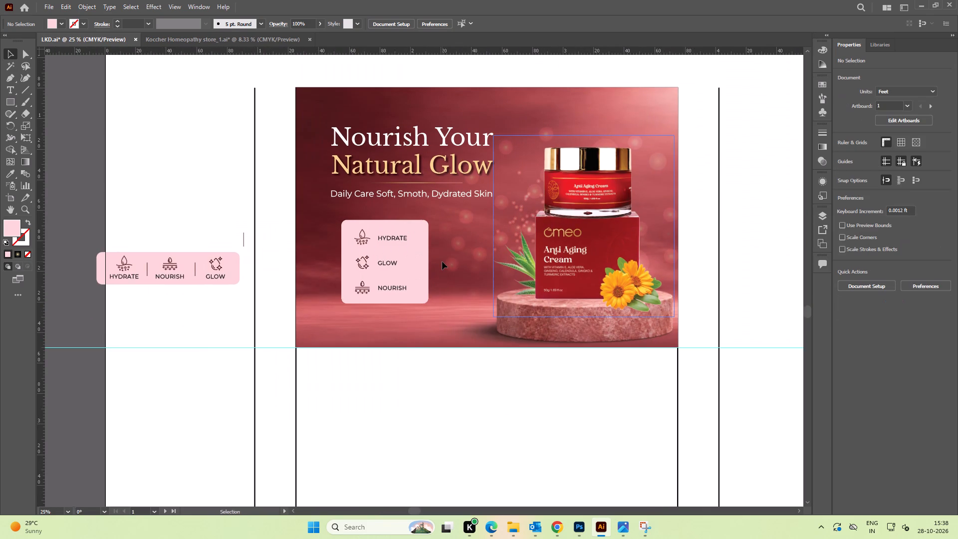
left_click_drag(327, 215, 416, 310)
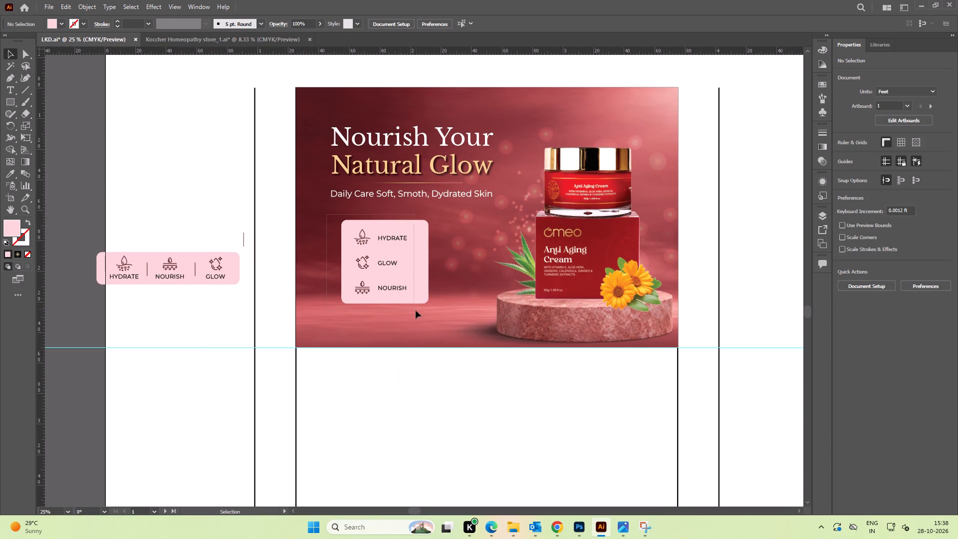
left_click_drag(416, 310, 415, 304)
key("space")
left_click_drag(345, 259, 438, 265)
left_click_drag(485, 270, 239, 177)
Place the horizontal HYDRATE, NOURISH and GLOW strip on the red panel, centred below the tagline.
left_click(118, 267)
left_click_drag(125, 262, 313, 294)
left_click_drag(243, 272, 481, 254)
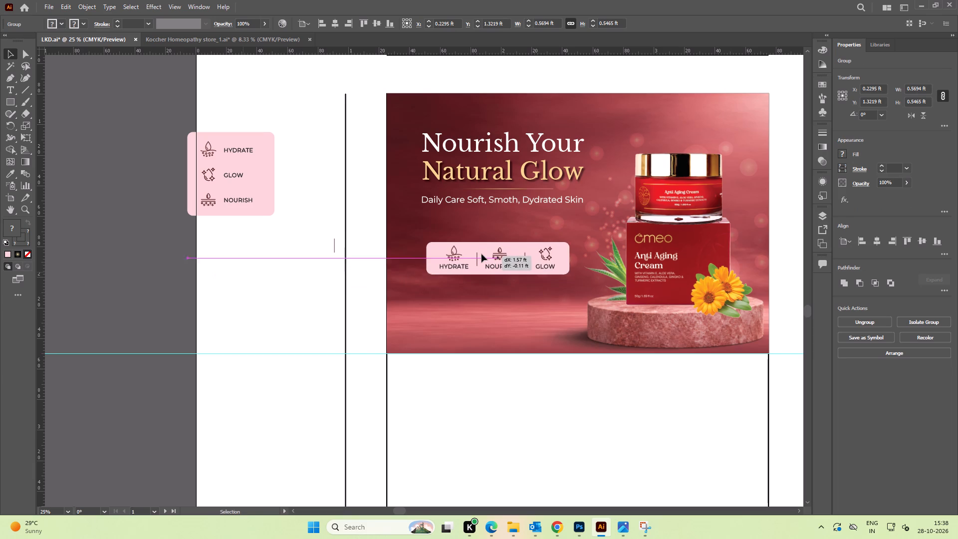
left_click_drag(481, 254, 482, 237)
scroll(492, 234, "up", 2, "alt")
key("space")
left_click_drag(507, 233, 439, 276)
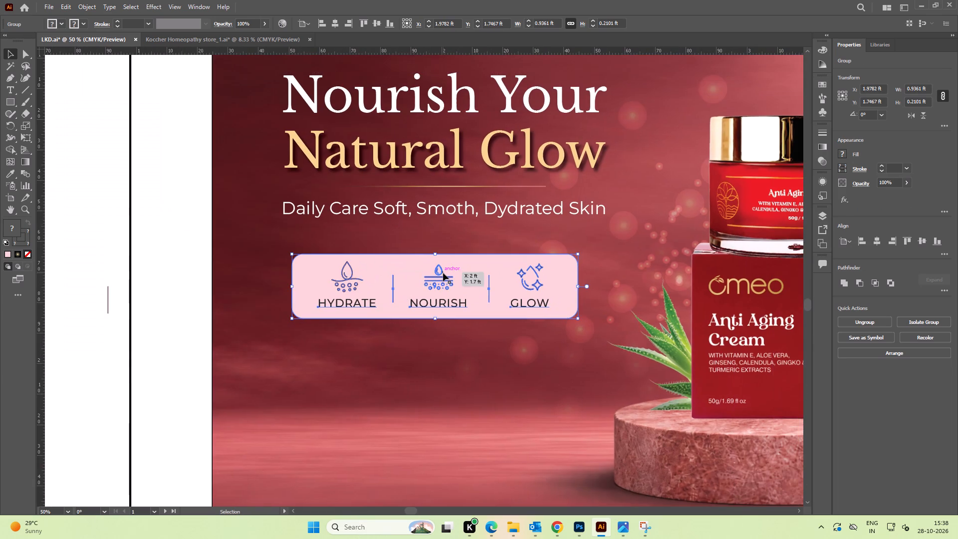
left_click_drag(444, 276, 445, 286)
key("space")
left_click_drag(444, 233, 437, 267)
Shift the tagline and the gold divider line slightly down below the Natural Glow heading.
left_click(440, 266)
scroll(439, 248, "up", 2, "alt")
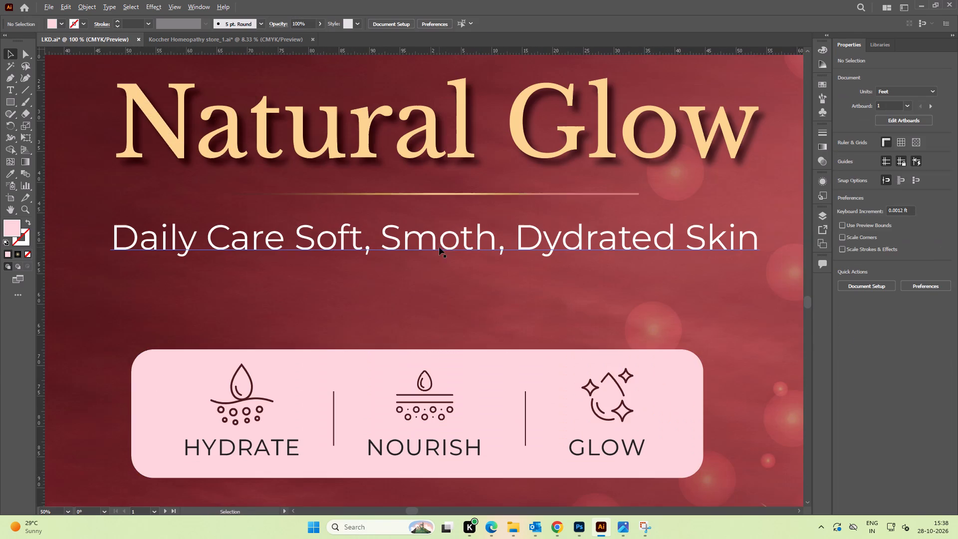
left_click_drag(458, 238, 457, 248)
left_click_drag(456, 195, 456, 201)
Align the heading lines, divider, tagline and benefit strip to a common horizontal centre.
scroll(456, 201, "down", 5, "alt")
left_click_drag(357, 158, 361, 249)
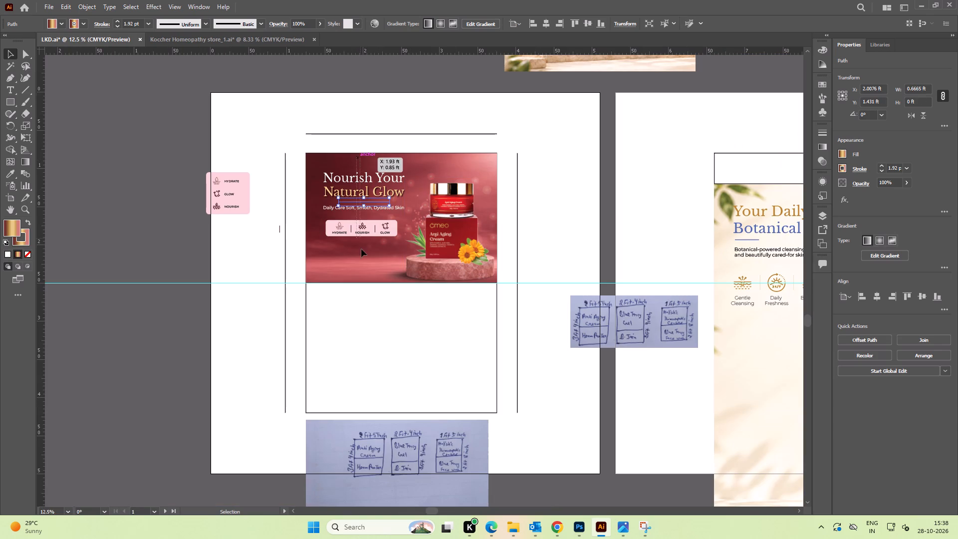
left_click_drag(361, 249, 361, 253)
left_click(878, 243)
Move the heading, tagline and benefit strip block straight down about 0.09 ft on the red panel.
scroll(381, 218, "up", 2, "alt")
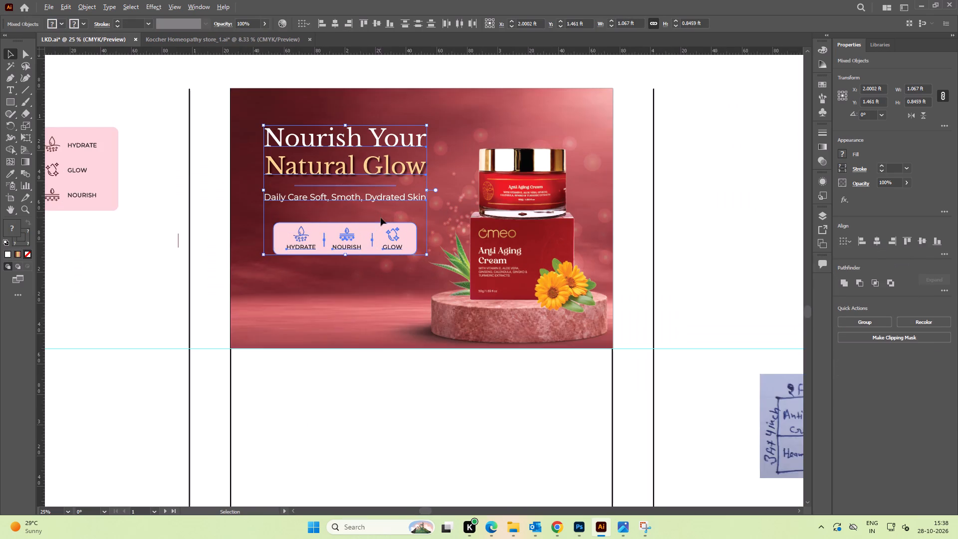
key("space")
left_click_drag(265, 234, 328, 246)
left_click_drag(419, 238, 419, 257)
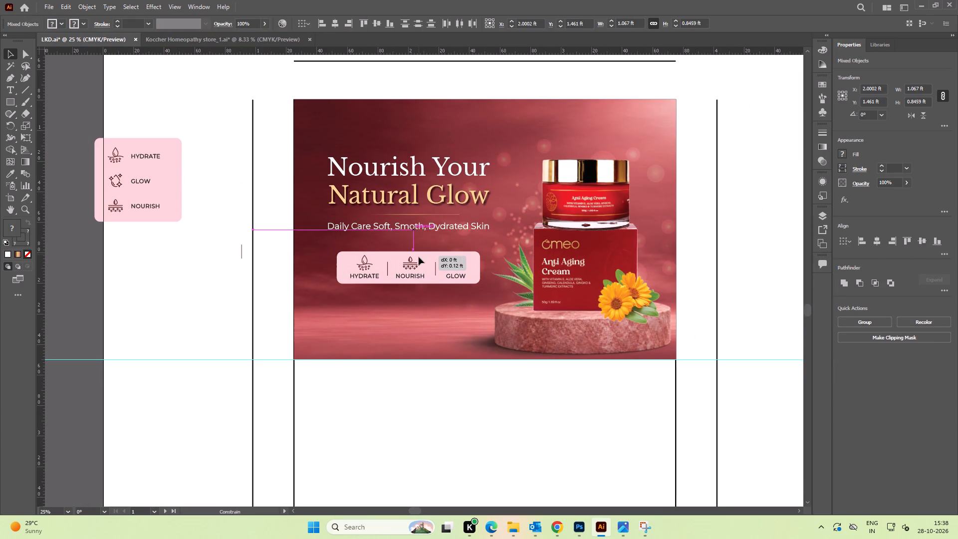
left_click_drag(419, 257, 417, 252)
left_click(420, 112)
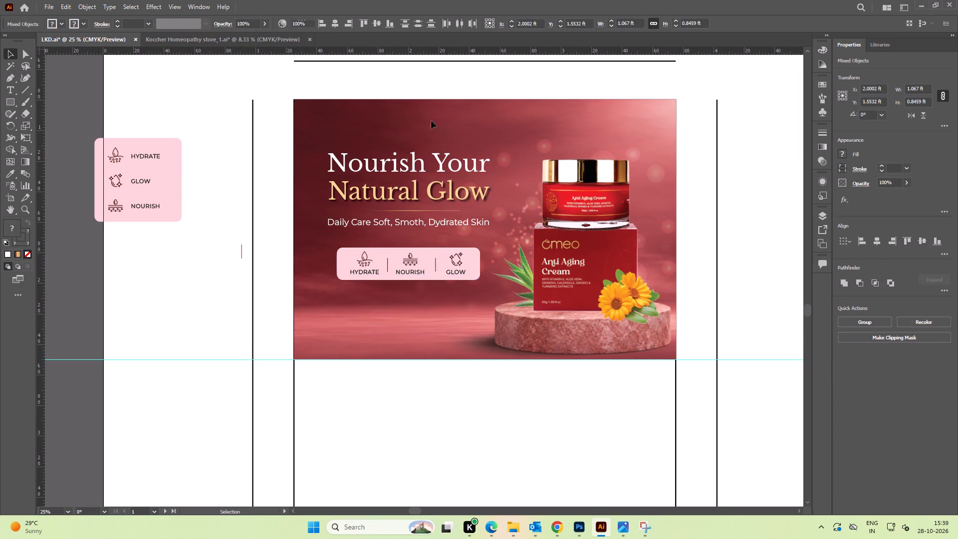
Move the heading, tagline and benefit strip block down by a further 0.02 ft or so.
key("space")
left_click_drag(486, 133, 416, 137)
scroll(420, 161, "down", 1, "alt")
key("space")
left_click_drag(446, 160, 439, 164)
scroll(343, 211, "up", 1, "alt")
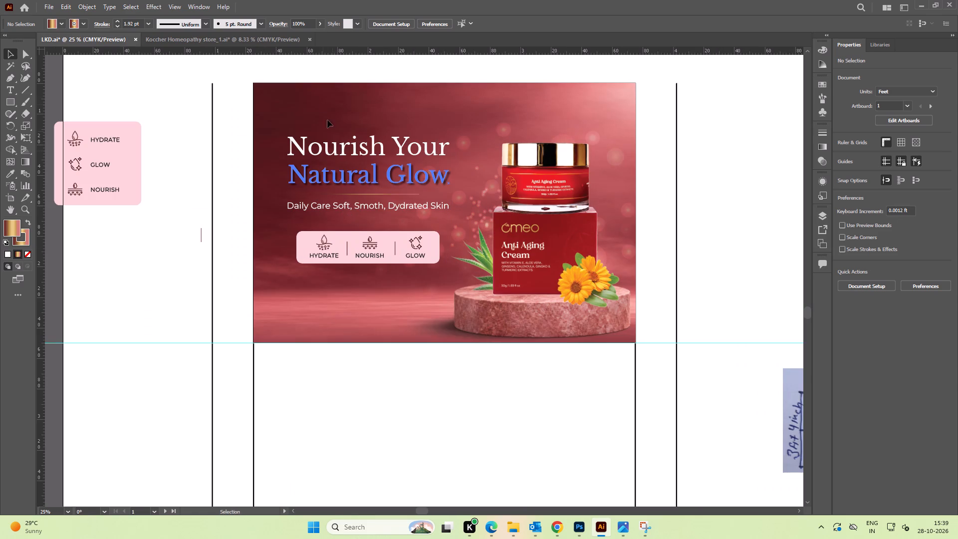
left_click_drag(323, 101, 378, 270)
scroll(373, 241, "up", 3, "alt")
left_click_drag(396, 230, 397, 239)
scroll(397, 236, "down", 4, "alt")
left_click(388, 269)
key("space")
left_click_drag(408, 272, 348, 275)
scroll(304, 198, "up", 2, "alt")
Nudge the heading, tagline and benefit strip block slightly toward the product and upward.
left_click_drag(327, 118, 381, 334)
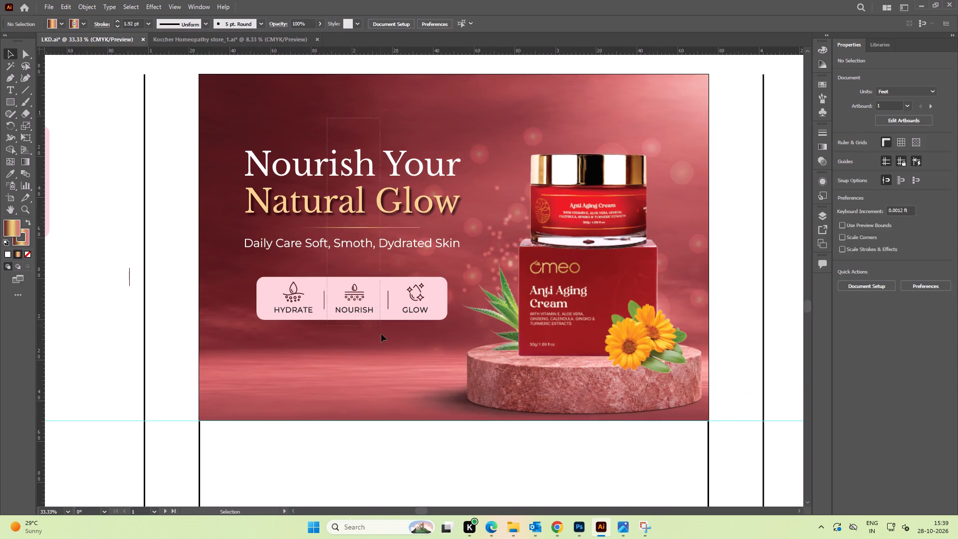
left_click_drag(381, 334, 385, 344)
scroll(375, 280, "up", 1, "alt")
scroll(377, 298, "down", 2, "alt")
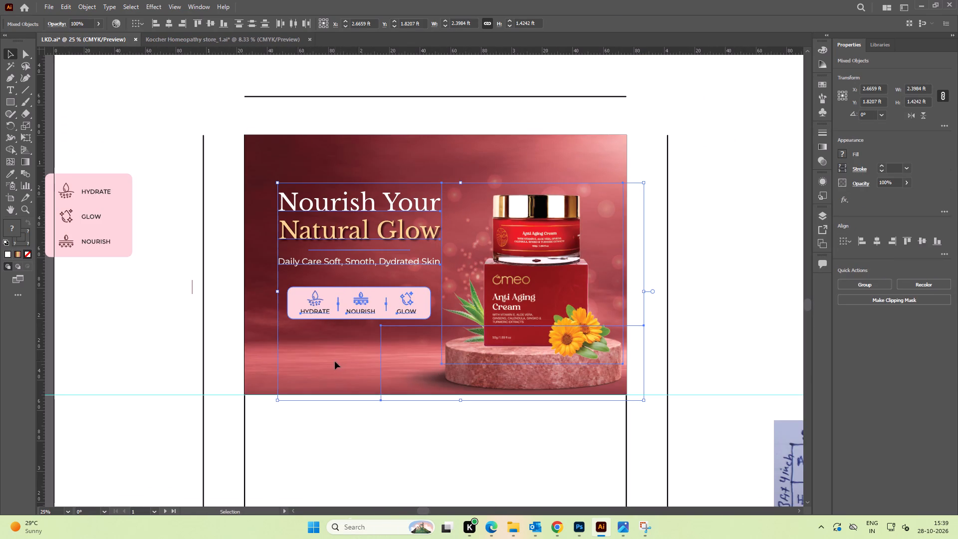
left_click(335, 361)
left_click_drag(335, 159, 350, 338)
scroll(350, 300, "up", 2, "alt")
left_click(345, 300)
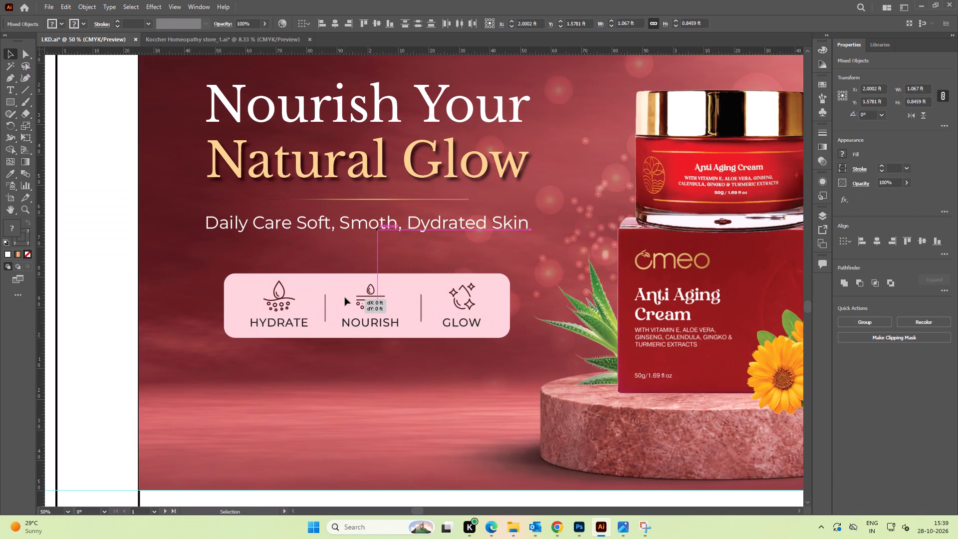
key("ctrl+z")
left_click(339, 306)
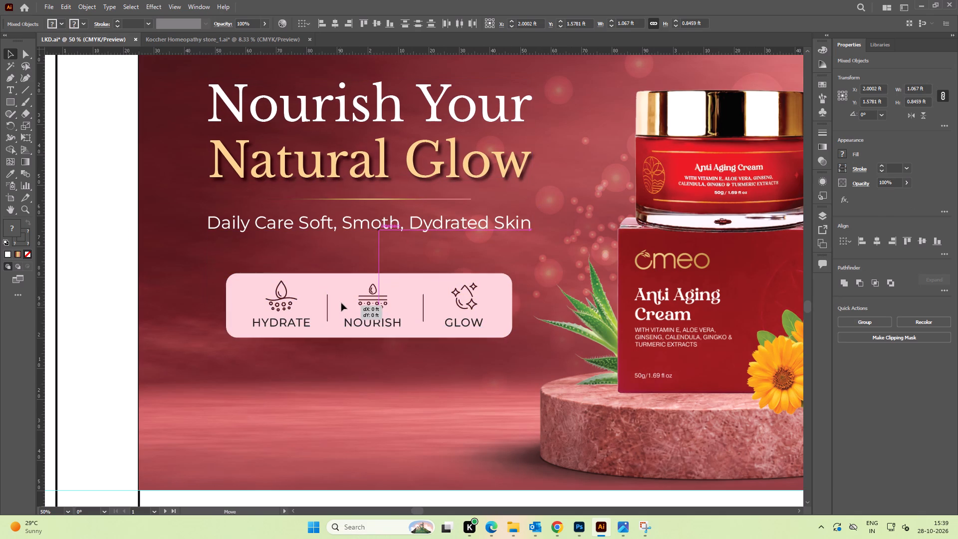
scroll(341, 302, "down", 3, "alt")
left_click(335, 339)
key("space")
left_click_drag(339, 332, 299, 323)
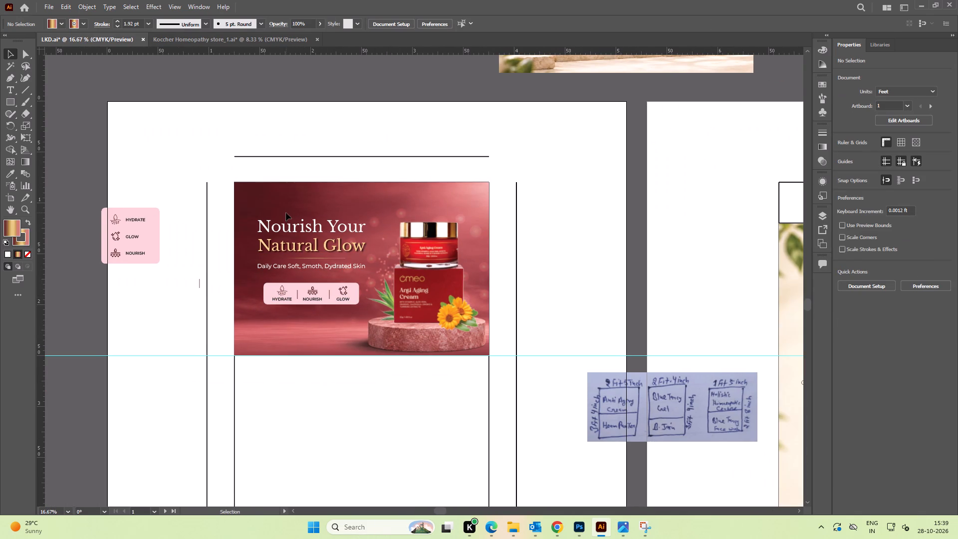
Enlarge the heading, tagline and benefit strip block proportionally to about 1.17 ft wide and shift it slightly up.
left_click_drag(280, 200, 310, 314)
scroll(297, 293, "up", 3, "alt")
key("space")
left_click_drag(321, 238, 327, 392)
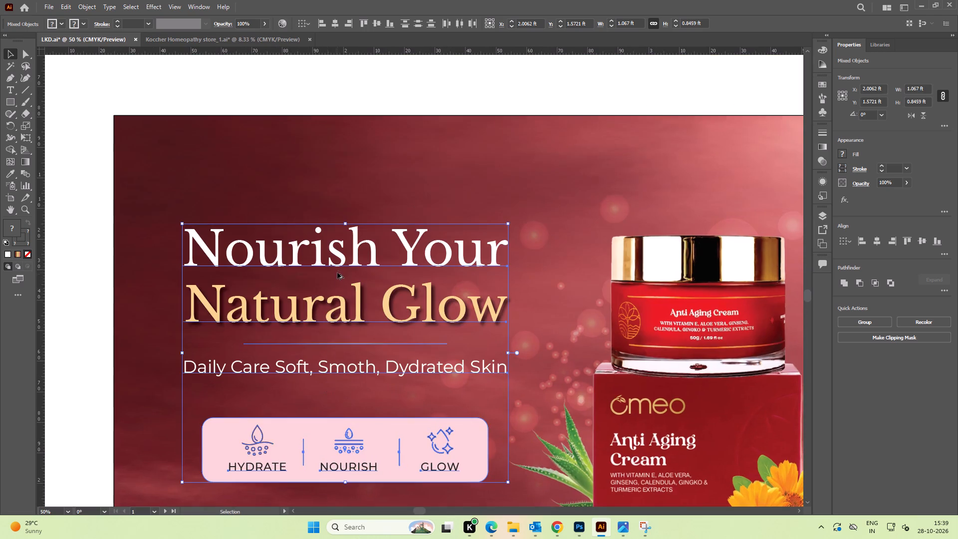
scroll(340, 267, "up", 1, "alt")
left_click_drag(344, 257, 344, 251)
scroll(344, 251, "down", 2, "alt")
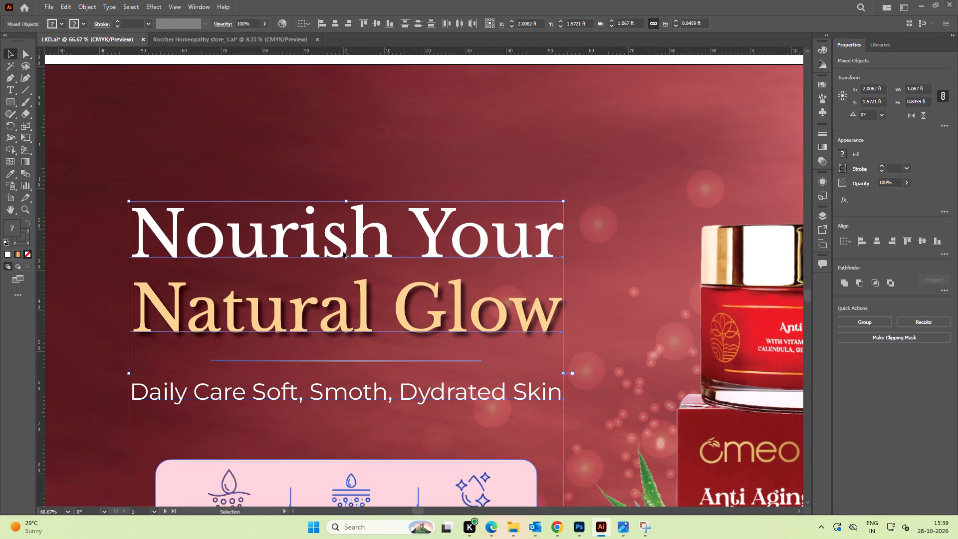
scroll(343, 252, "down", 2, "alt")
left_click_drag(346, 239, 347, 230, "shift")
scroll(349, 284, "up", 2, "alt")
left_click(347, 245)
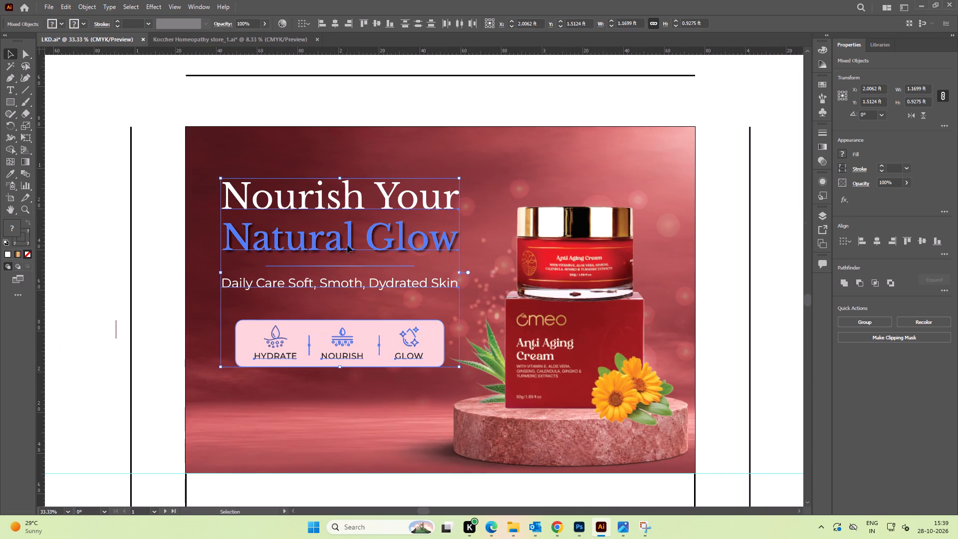
Move the product image group horizontally about 0.03 ft toward the red panel's right edge.
scroll(349, 251, "down", 3, "alt")
left_click(354, 324)
scroll(415, 305, "up", 2, "alt")
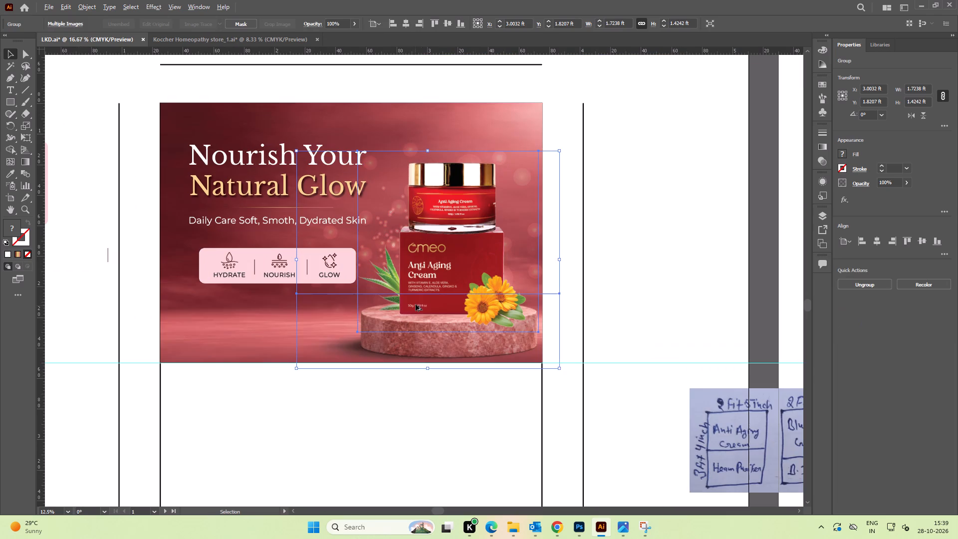
scroll(446, 332, "up", 1, "alt")
left_click_drag(441, 332, 454, 331)
key("ctrl+z")
left_click_drag(457, 341, 464, 340)
scroll(559, 330, "up", 4, "alt")
left_click(582, 341)
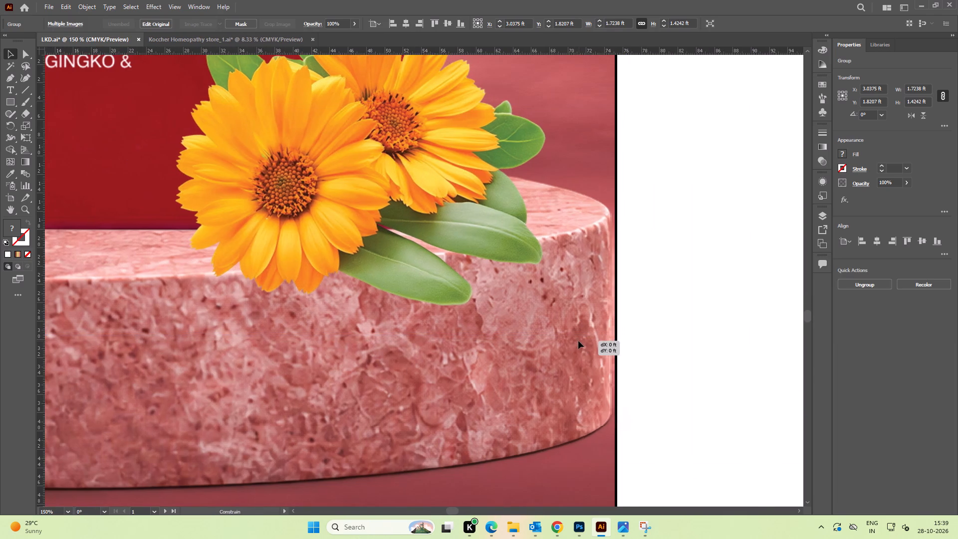
scroll(570, 330, "down", 5, "alt")
double_click(183, 325)
scroll(191, 323, "down", 2, "alt")
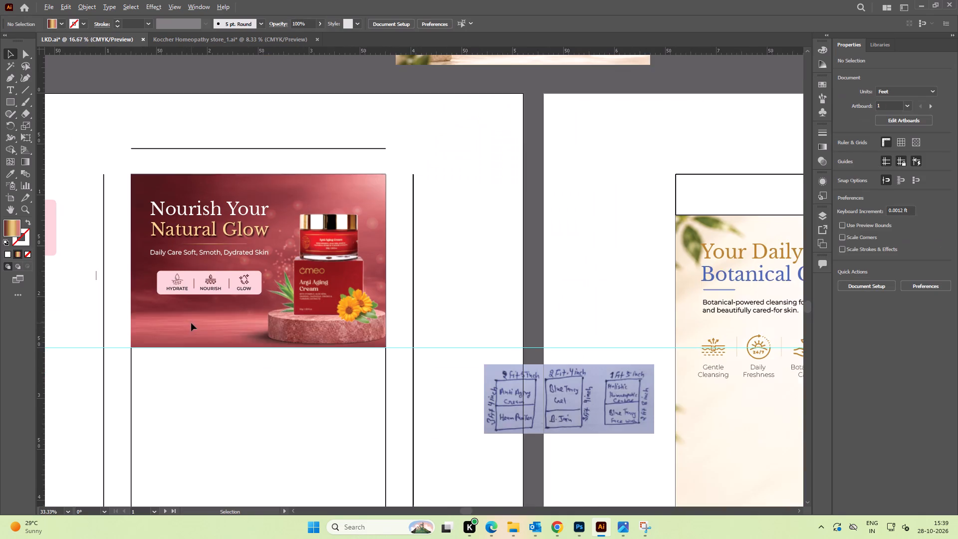
Nudge the heading, tagline and benefit strip block about 0.01 ft toward the product.
key("space")
left_click_drag(190, 322, 271, 322)
key("space")
left_click_drag(269, 314, 281, 315)
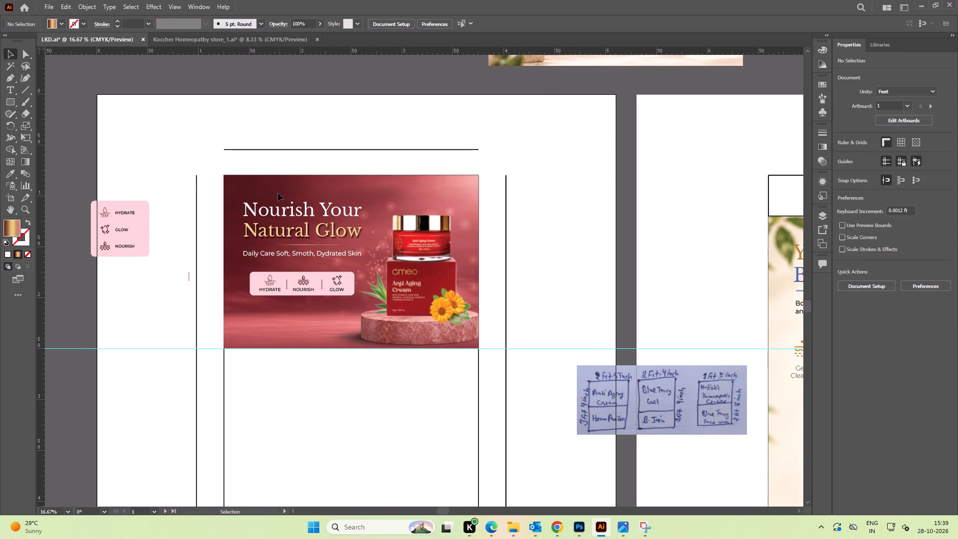
left_click_drag(274, 188, 312, 293)
scroll(287, 243, "up", 3, "alt")
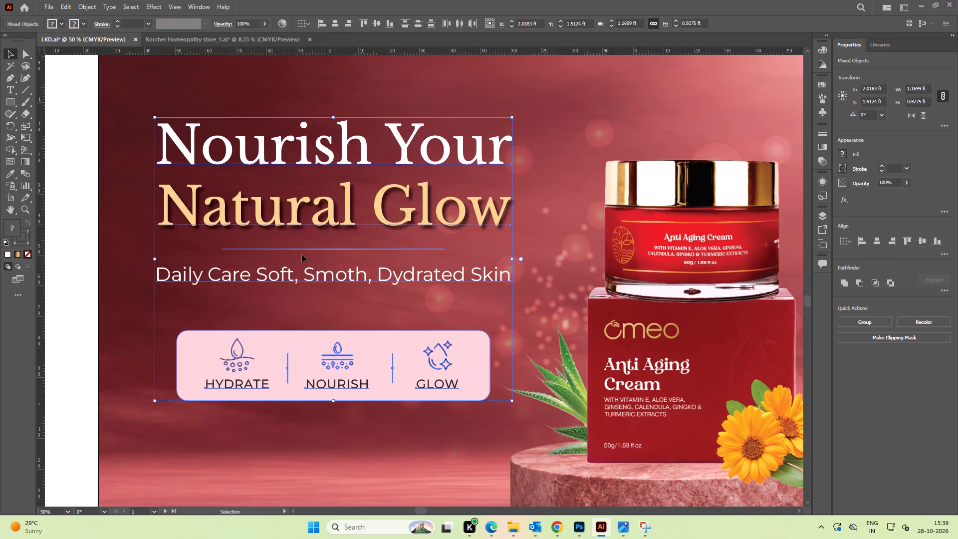
left_click(281, 83)
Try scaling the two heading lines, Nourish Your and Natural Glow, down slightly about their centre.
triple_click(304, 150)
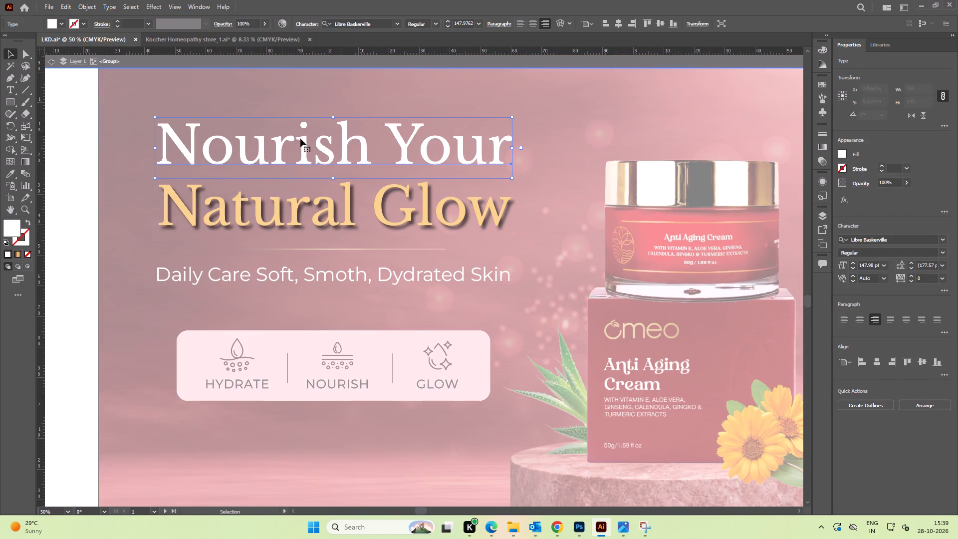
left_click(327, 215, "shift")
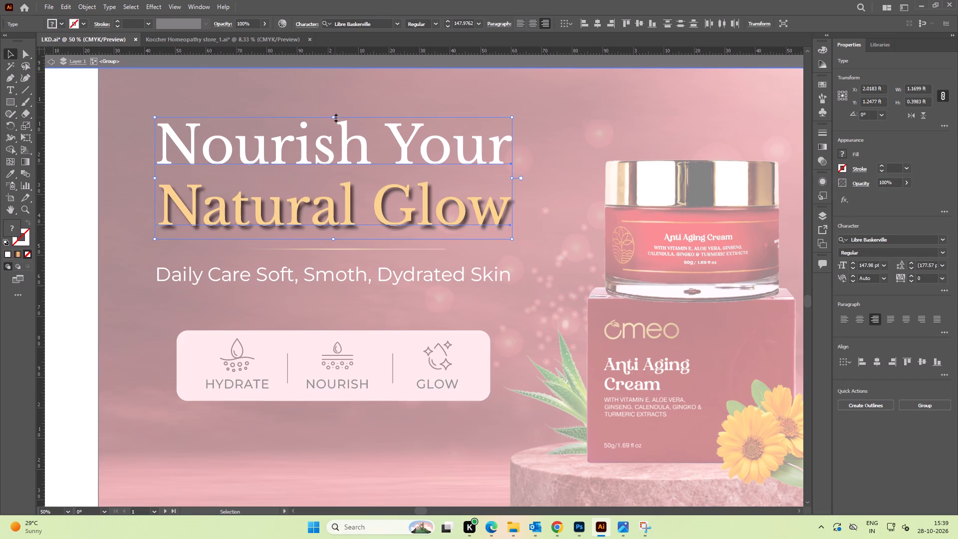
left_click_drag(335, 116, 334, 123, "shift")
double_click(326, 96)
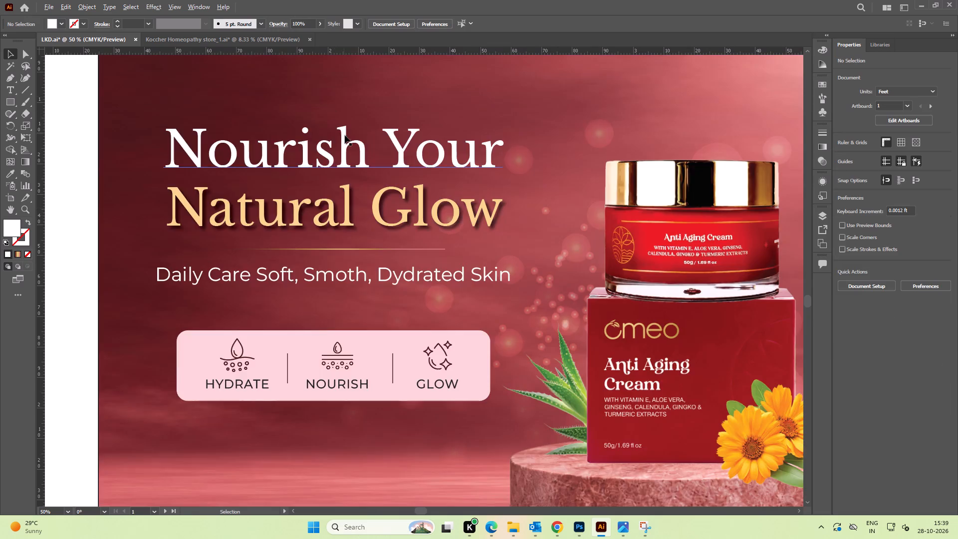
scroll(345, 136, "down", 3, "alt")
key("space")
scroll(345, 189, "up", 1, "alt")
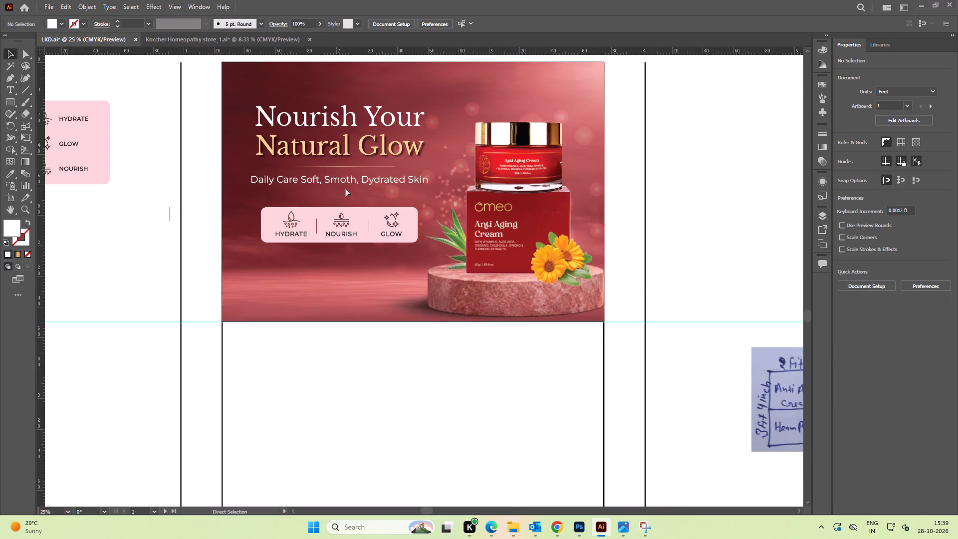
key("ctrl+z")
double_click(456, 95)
Set the font size of the tagline beneath the heading to 48 pt.
scroll(331, 194, "up", 1, "alt")
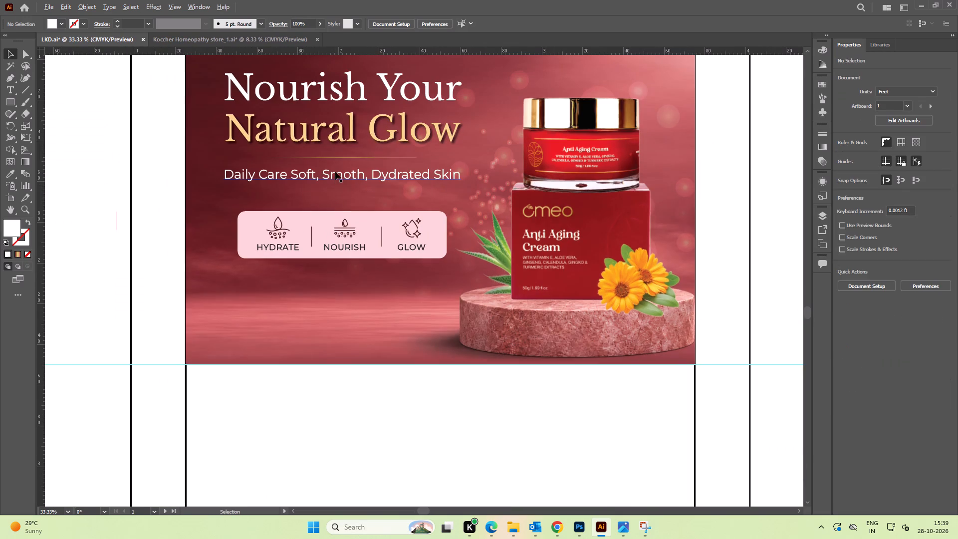
left_click(335, 171)
left_click(865, 267)
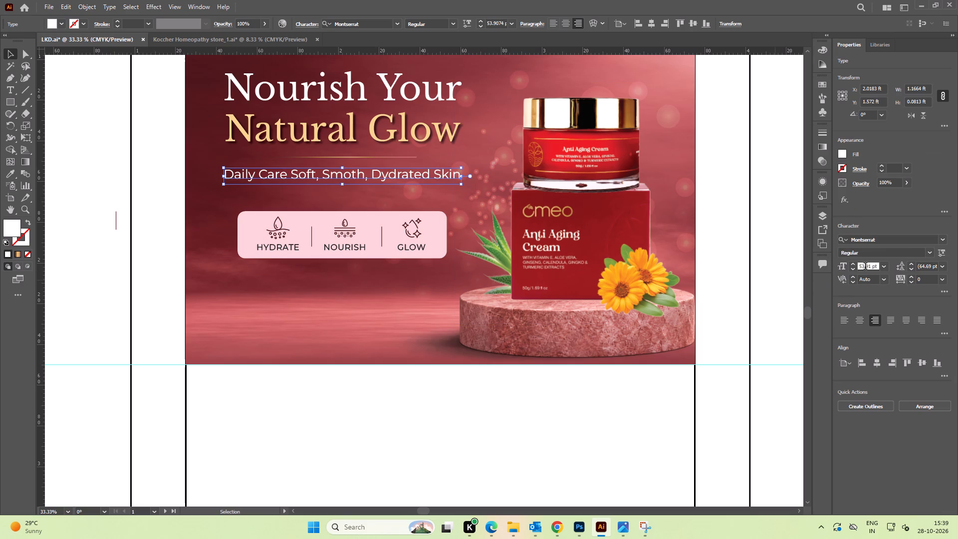
key("ctrl+a")
type("48")
key("Return")
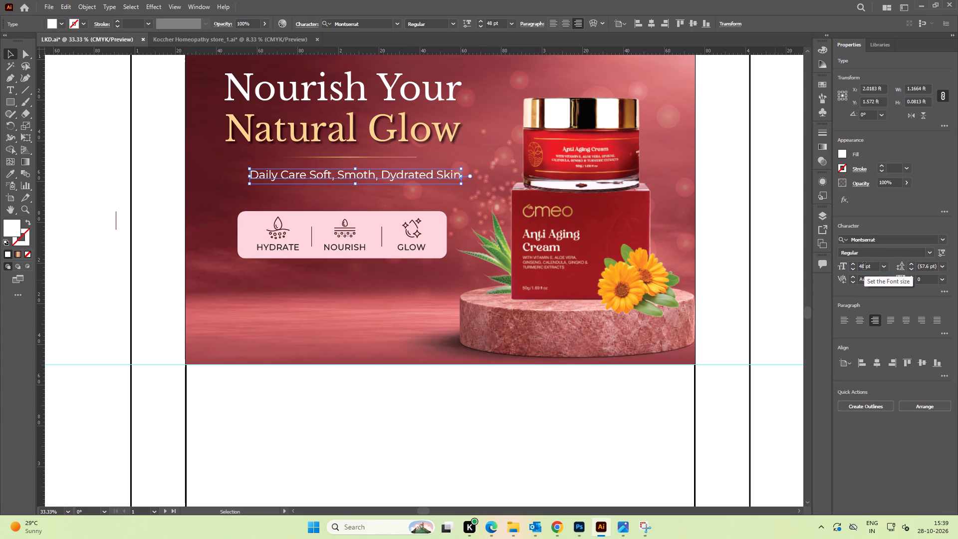
key("space")
key("space")
left_click_drag(311, 206, 307, 259)
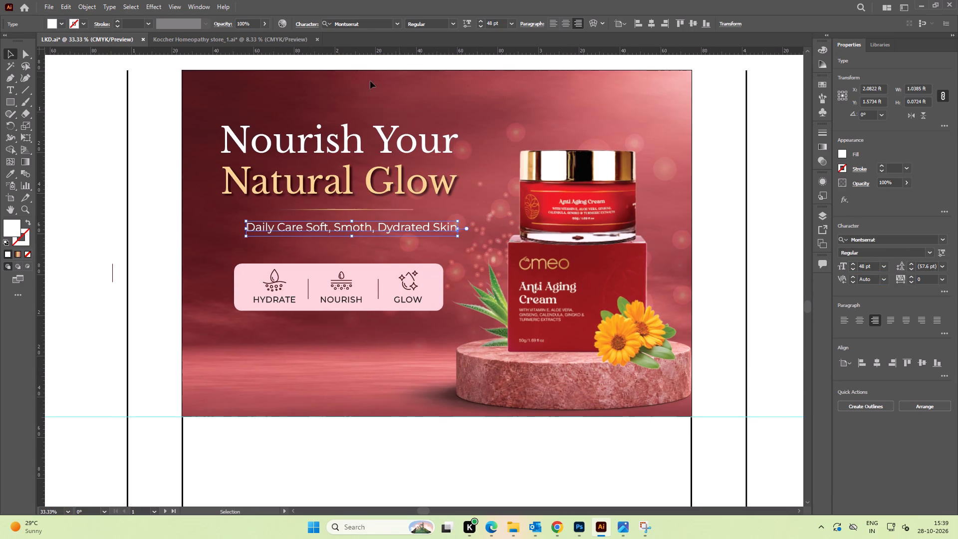
Align the heading, divider, tagline and benefit strip horizontally by their centres.
left_click(280, 84)
left_click_drag(309, 103, 362, 312)
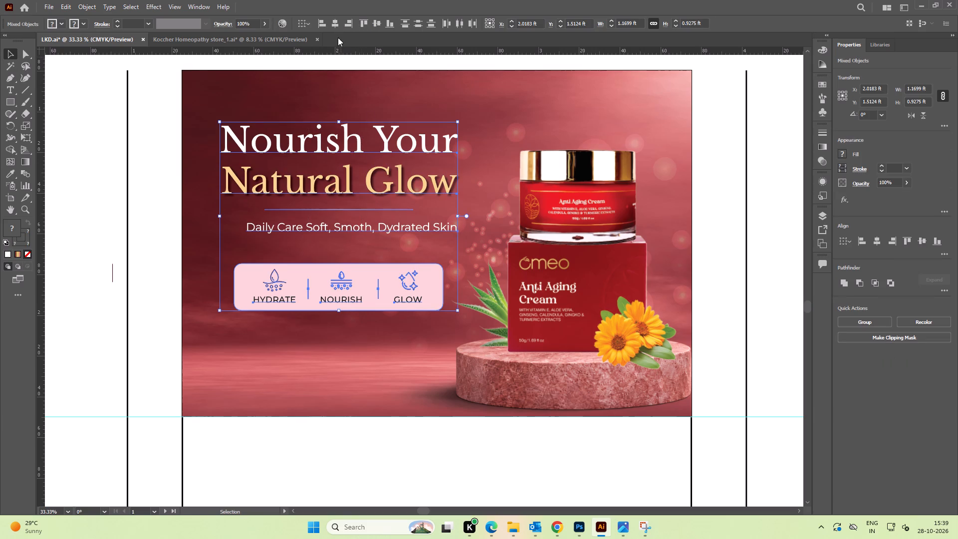
left_click(334, 25)
left_click(326, 74)
Shift the heading, tagline and benefit strip block about 0.016 ft toward the product.
scroll(340, 89, "down", 2, "alt")
left_click_drag(341, 83, 366, 201)
scroll(346, 146, "up", 2, "alt")
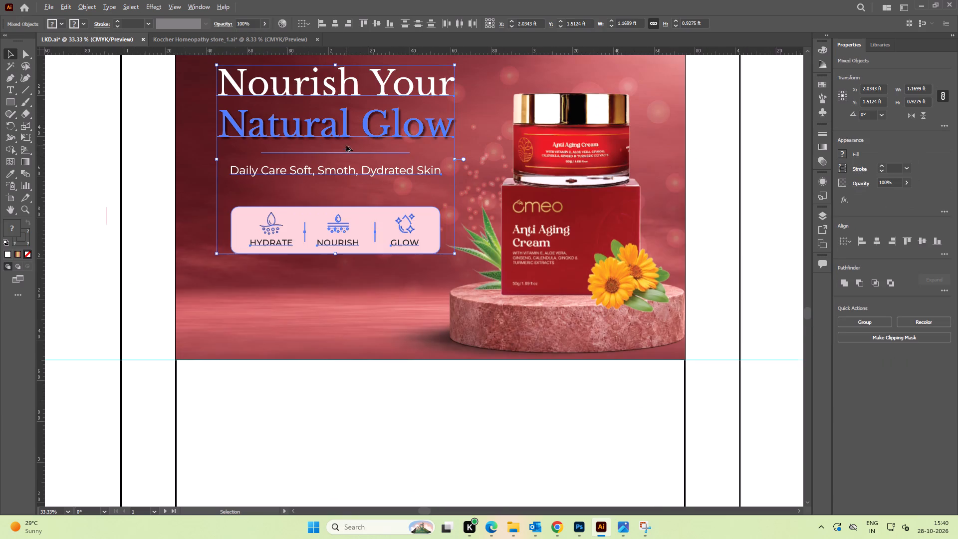
key("space")
left_click_drag(322, 131, 353, 217)
scroll(349, 191, "up", 1, "alt")
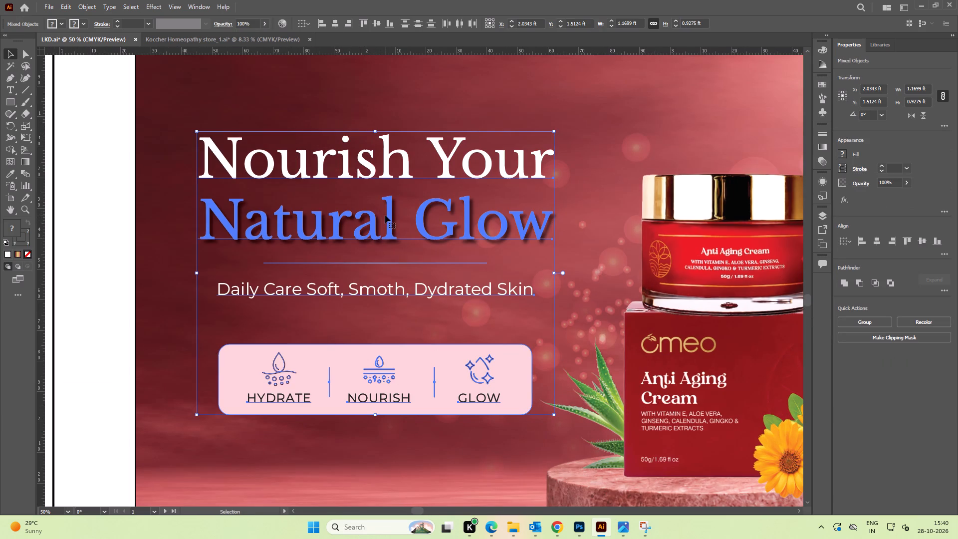
scroll(403, 211, "down", 1, "alt")
left_click(377, 138)
key("space")
left_click_drag(434, 139, 371, 147)
scroll(376, 158, "down", 1, "alt")
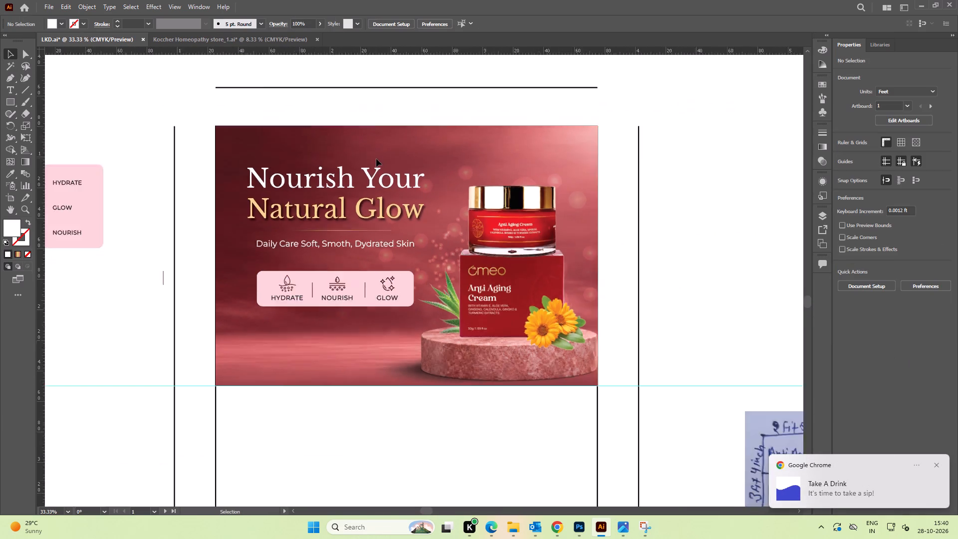
Save the LKD.ai document.
scroll(376, 159, "down", 1, "alt")
key("ctrl+s")
key("ctrl+s")
key("ctrl+s")
left_click(602, 226)
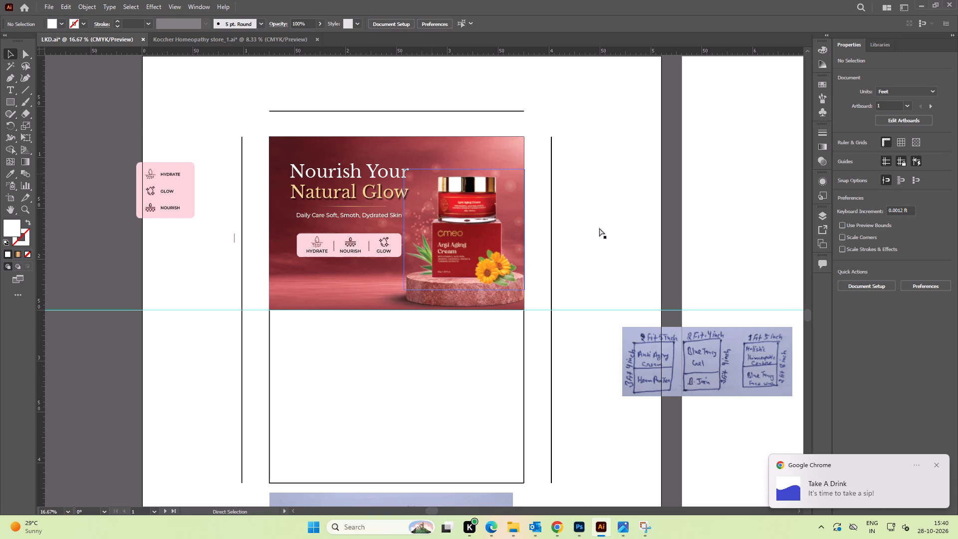
key("space")
left_click_drag(589, 235, 588, 228)
left_click(603, 243)
left_click(585, 266)
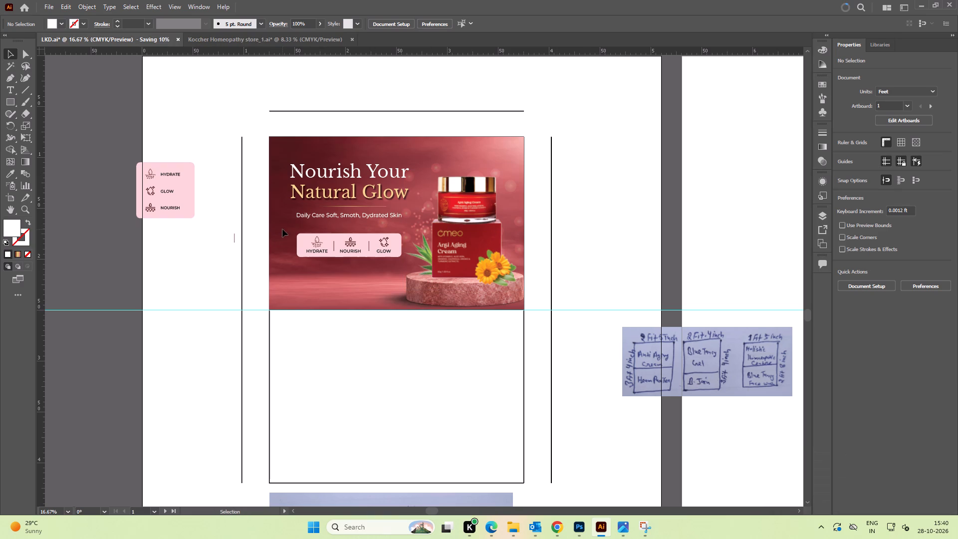
Nudge the heading, tagline and benefit strip block down about 0.012 ft.
scroll(278, 232, "up", 1, "alt")
left_click_drag(333, 111, 389, 268)
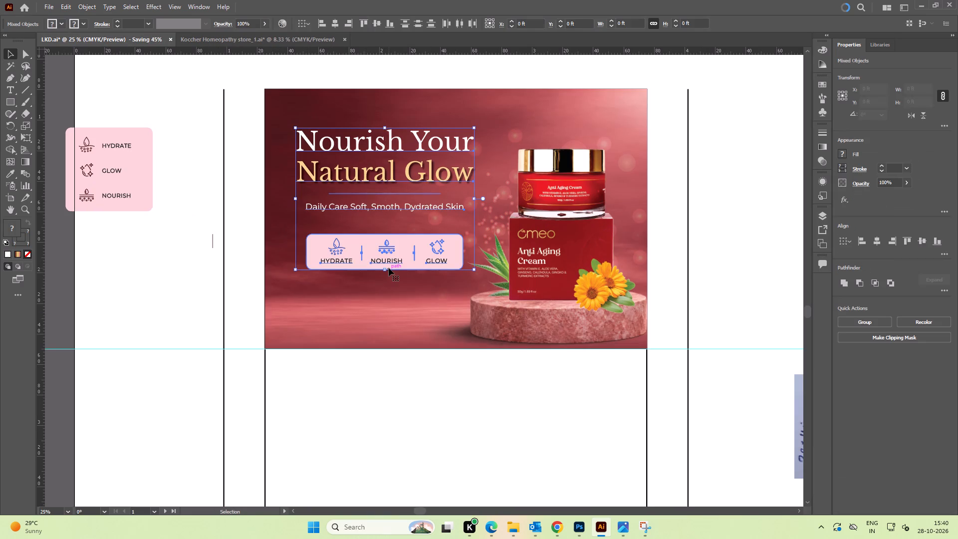
key("shift+Down")
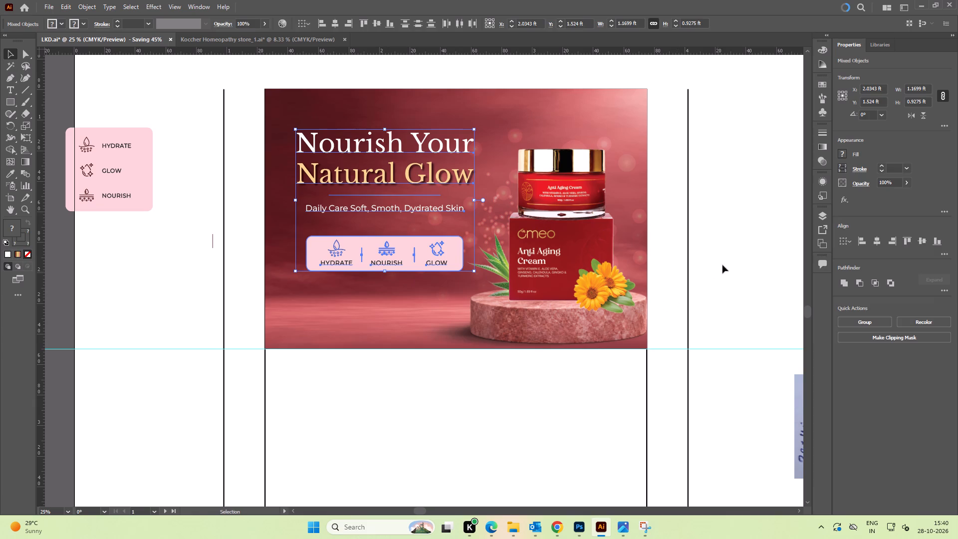
left_click(725, 261)
scroll(720, 258, "down", 1, "alt")
key("space")
left_click_drag(720, 260, 698, 259)
left_click(698, 259)
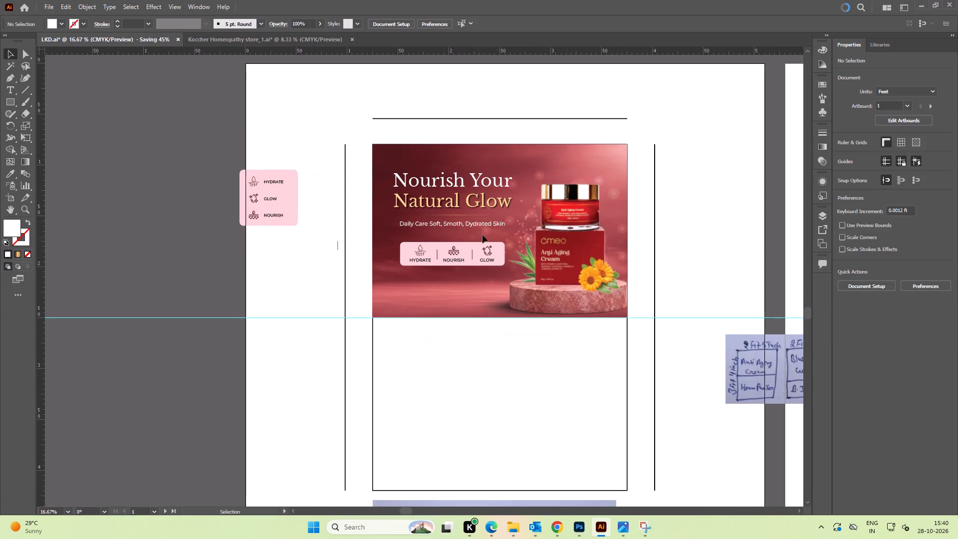
Nudge the heading, tagline and benefit strip block about 0.012 ft away from the product.
left_click_drag(428, 147, 463, 274)
scroll(406, 236, "up", 2, "alt")
scroll(452, 264, "up", 1, "alt")
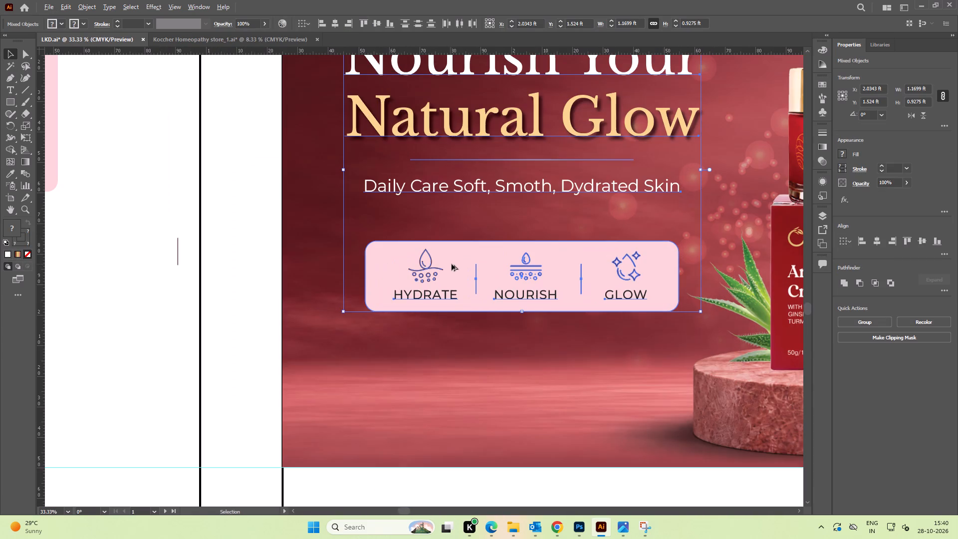
left_click(452, 261)
key("ctrl+z")
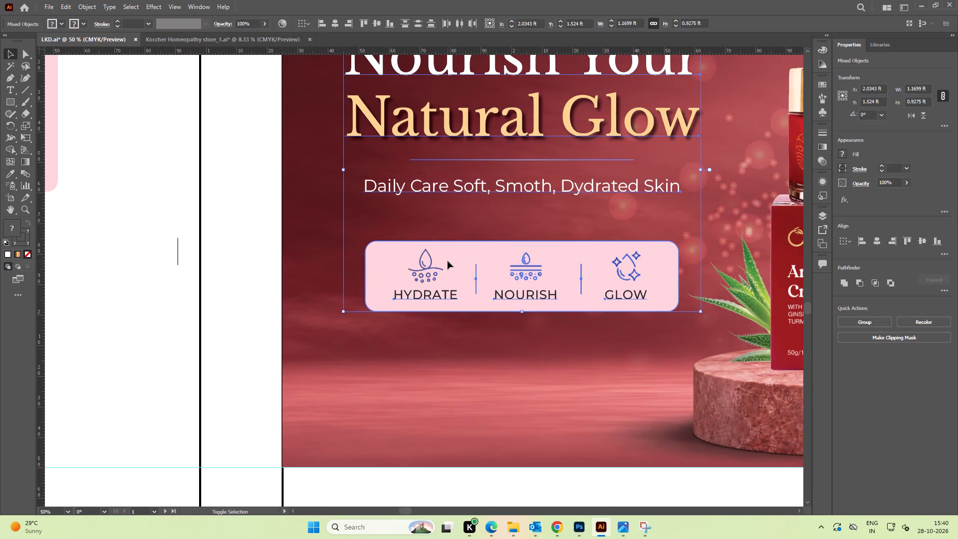
key("shift+Left")
scroll(442, 263, "down", 2, "alt")
key("space")
left_click_drag(447, 267, 422, 297)
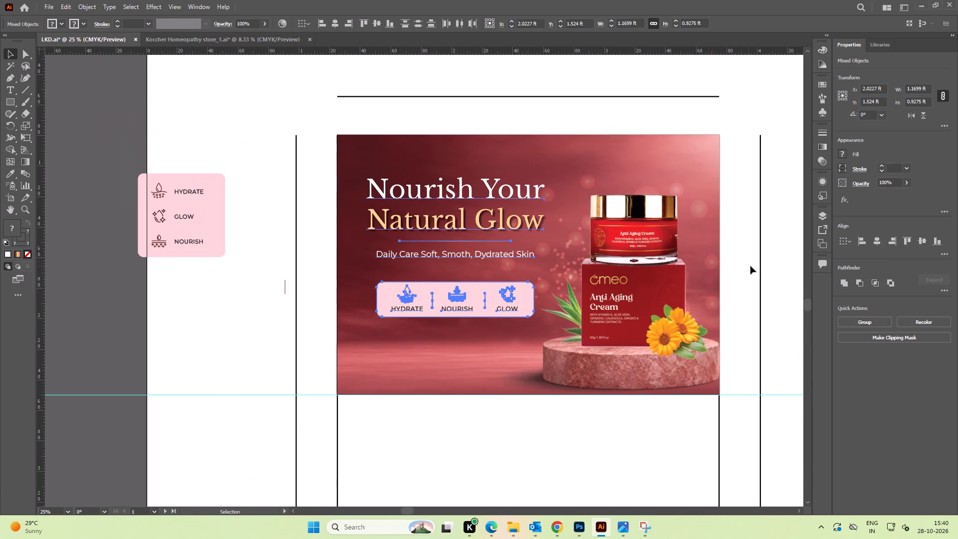
left_click(750, 266)
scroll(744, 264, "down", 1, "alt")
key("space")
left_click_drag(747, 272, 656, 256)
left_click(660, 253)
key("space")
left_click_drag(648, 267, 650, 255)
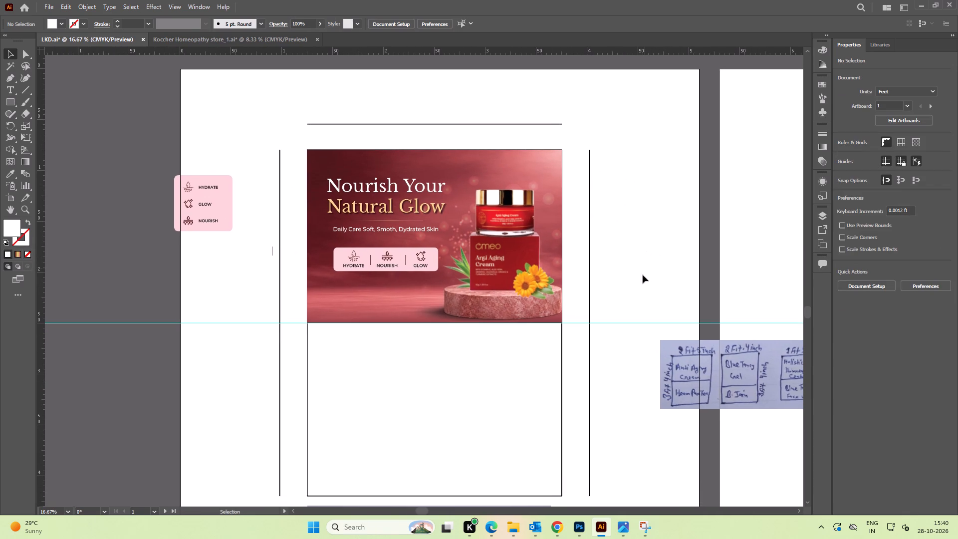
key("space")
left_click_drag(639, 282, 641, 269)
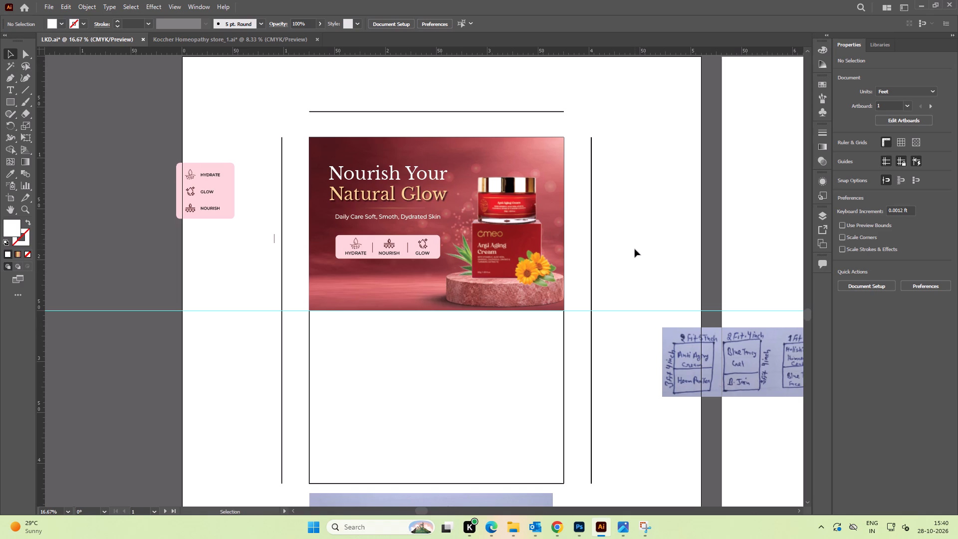
Move the heading, tagline and benefit strip block down by a further 0.012 ft or so.
left_click_drag(367, 152, 391, 262)
scroll(375, 254, "up", 3, "alt")
scroll(383, 225, "down", 3, "alt")
scroll(378, 233, "up", 3, "alt")
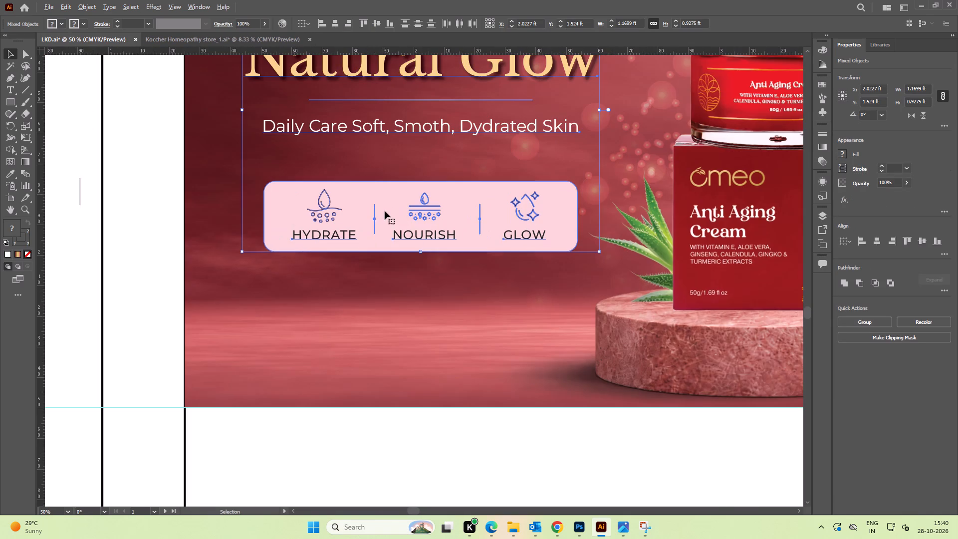
scroll(383, 215, "up", 1, "alt")
left_click_drag(385, 209, 386, 214)
scroll(386, 209, "down", 2, "alt")
scroll(386, 209, "up", 1, "alt")
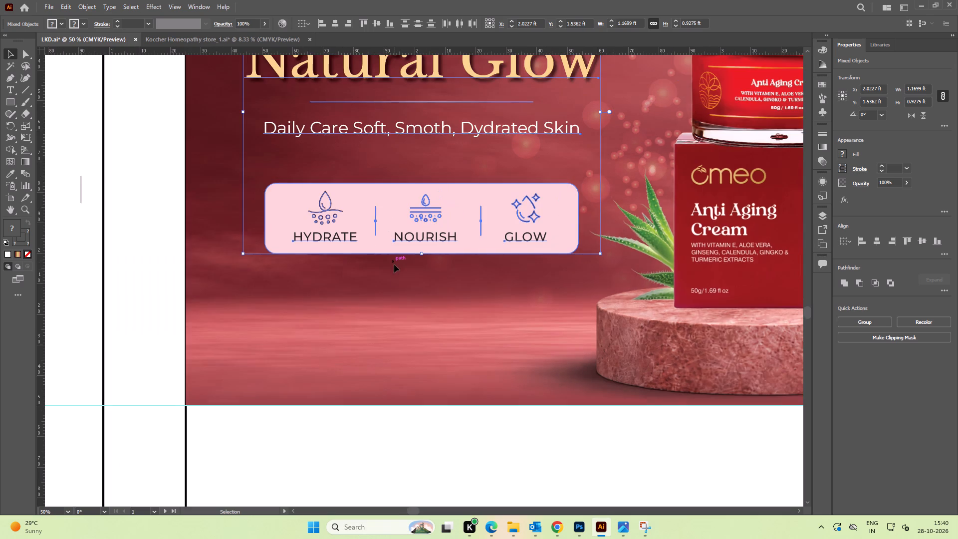
scroll(392, 264, "down", 4, "alt")
left_click(344, 281)
Review the Anti Aging Cream panel's balance alongside the handwritten sketch and the neighbouring artboards.
key("space")
left_click_drag(342, 287, 343, 185)
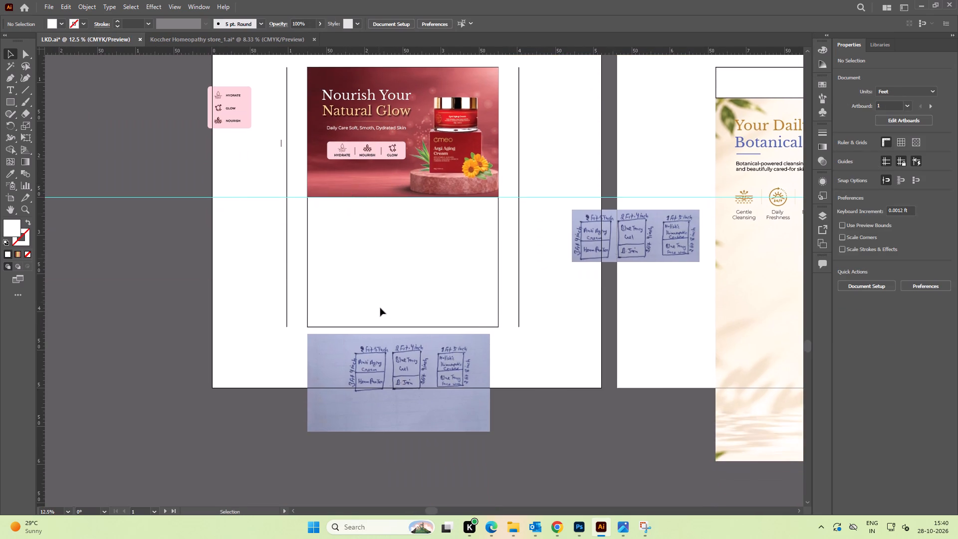
scroll(376, 349, "up", 2, "alt")
scroll(376, 349, "down", 4, "alt")
key("space")
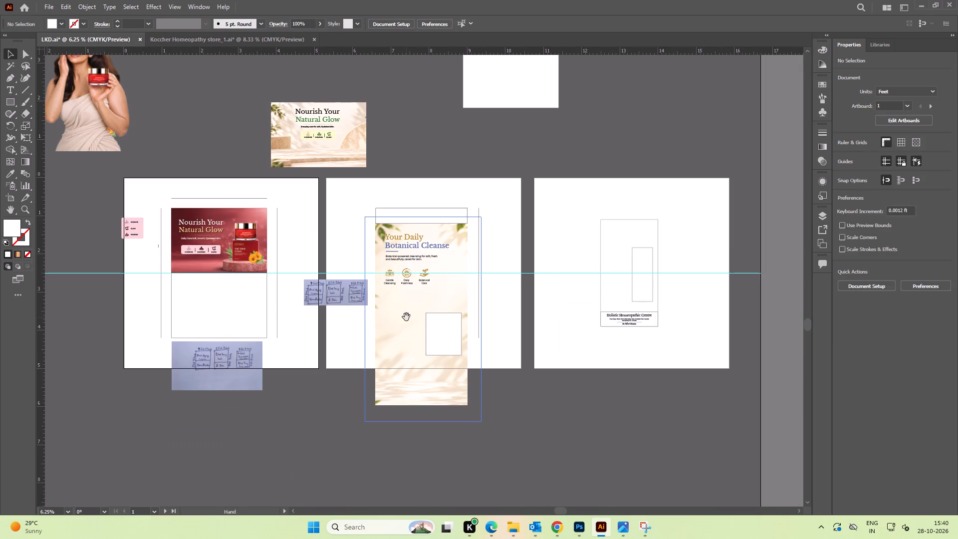
scroll(222, 300, "up", 1, "alt")
key("space")
left_click_drag(211, 288, 297, 292)
scroll(267, 253, "up", 3, "alt")
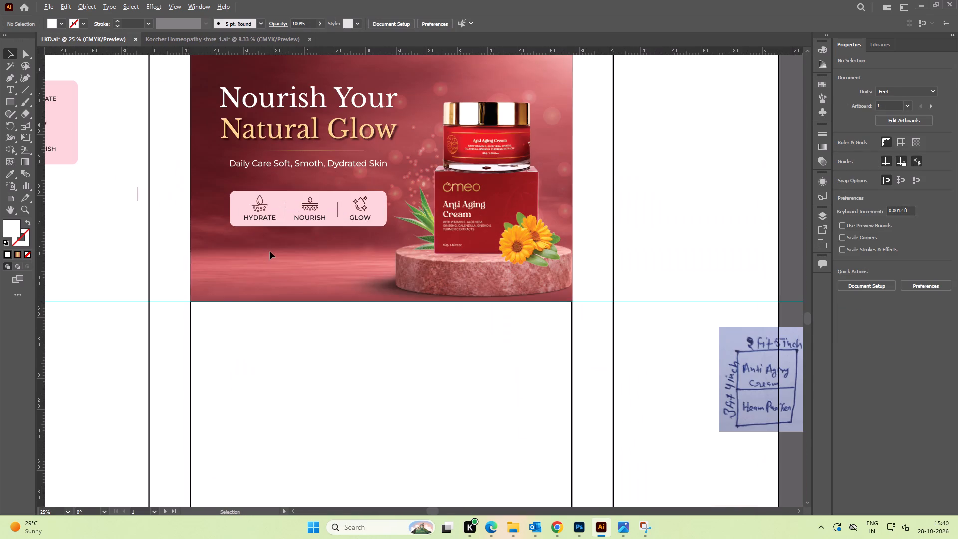
scroll(282, 247, "down", 1, "alt")
key("space")
key("space")
key("space")
key("space")
key("space")
key("space")
key("space")
key("space")
key("space")
key("space")
key("space")
key("space")
key("space")
key("space")
key("space")
key("space")
key("space")
key("space")
key("space")
key("space")
left_click_drag(301, 249, 240, 274)
left_click_drag(510, 273, 408, 264)
left_click(416, 237)
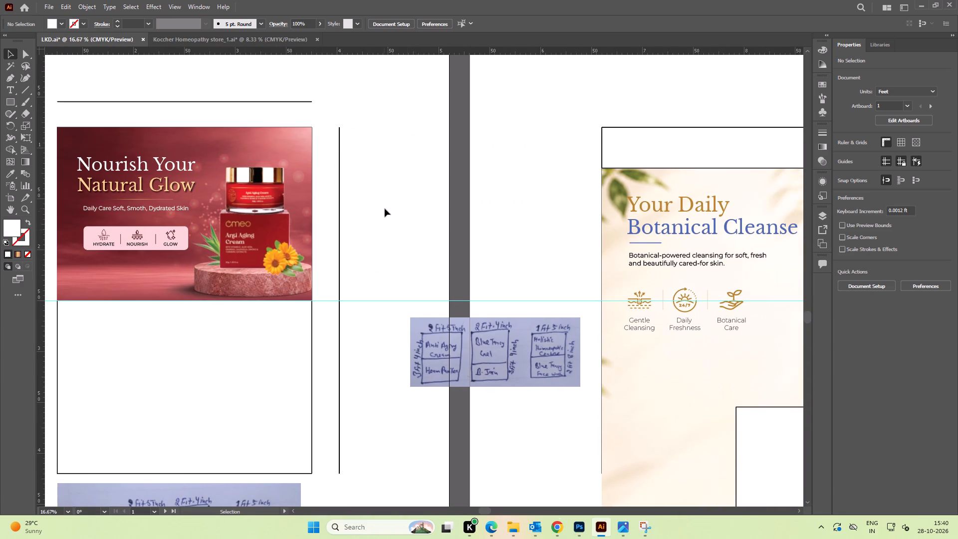
scroll(384, 207, "down", 2, "alt")
left_click_drag(385, 195, 401, 248)
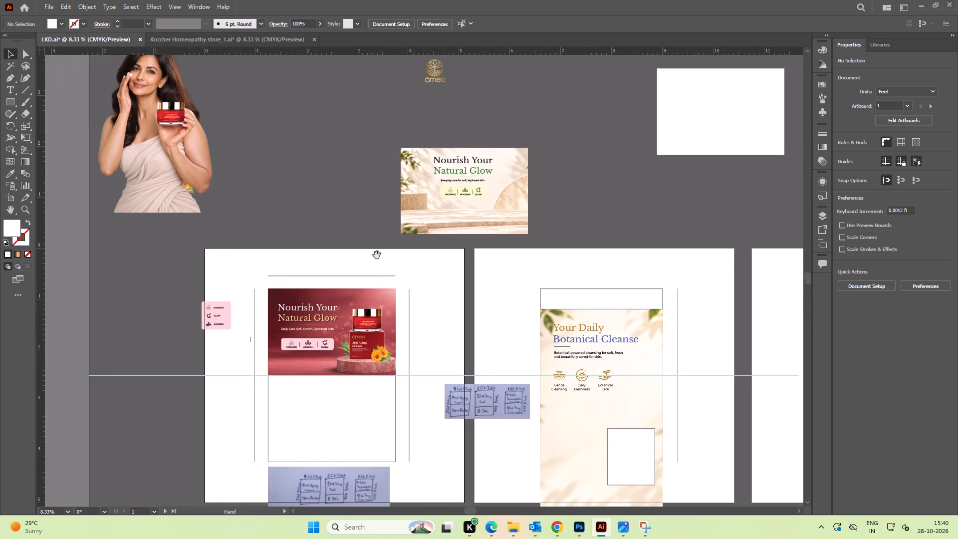